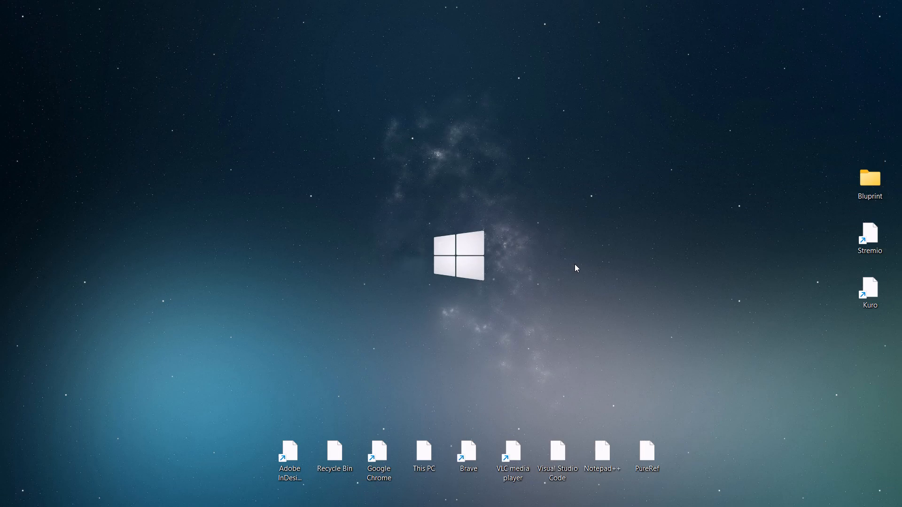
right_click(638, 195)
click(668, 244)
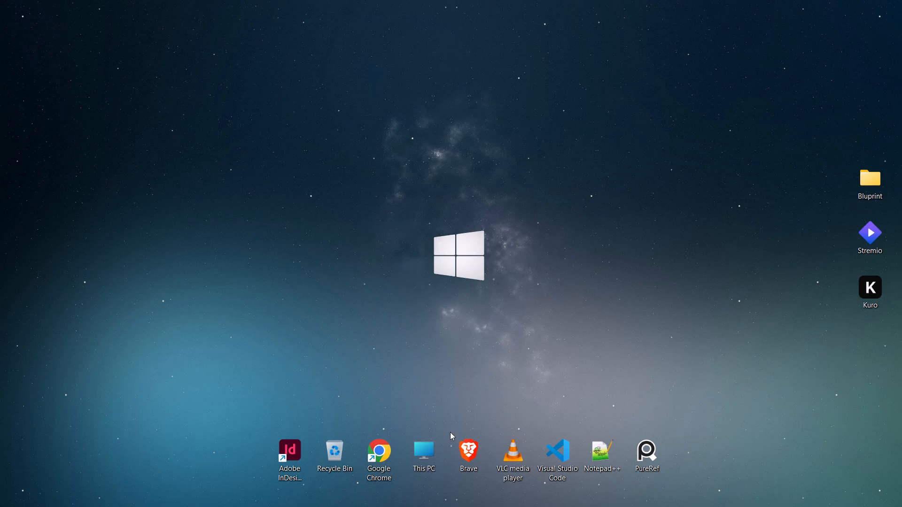
Switch to File Explorer through This PC and open the pinned Awork folder.
double_click(433, 440)
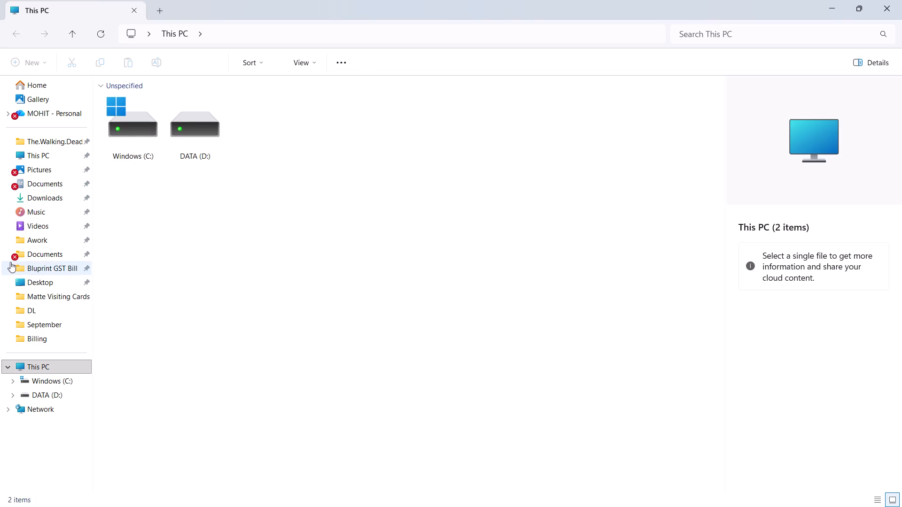
click(39, 245)
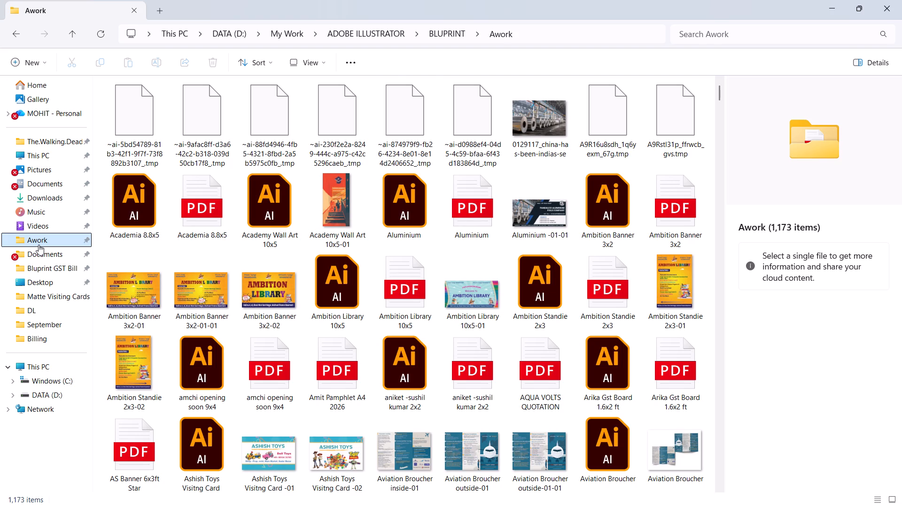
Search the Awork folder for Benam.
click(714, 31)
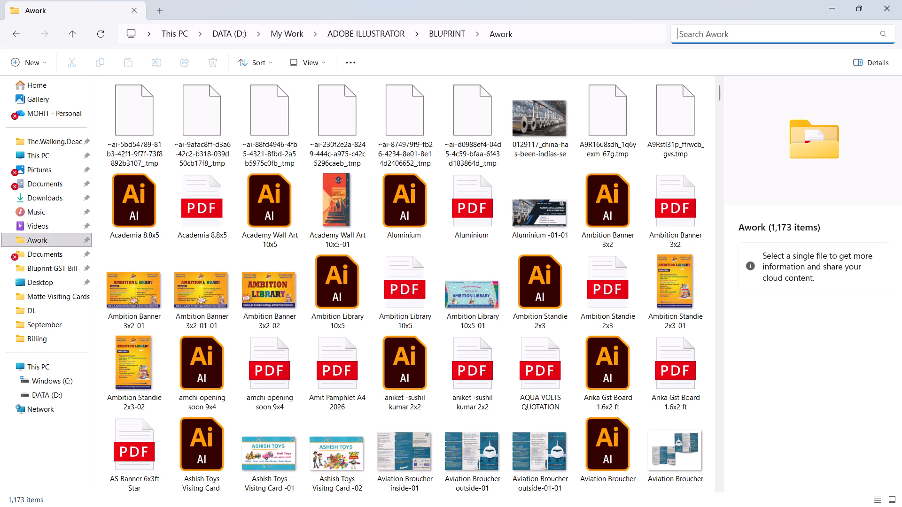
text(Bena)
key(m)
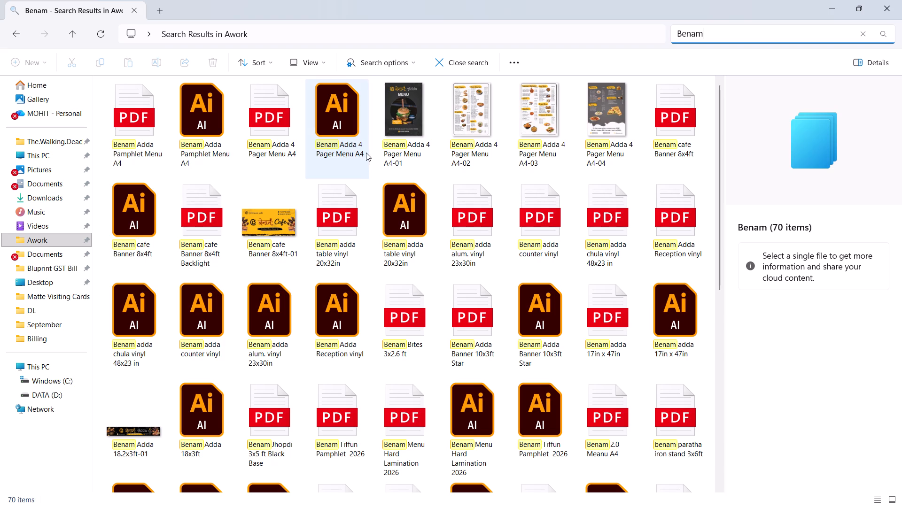
Replace the search term with Baithak to find that cafe's design files in the Awork folder.
key(BackSpace)
key(BackSpace)
key(BackSpace)
key(BackSpace)
text(aithak)
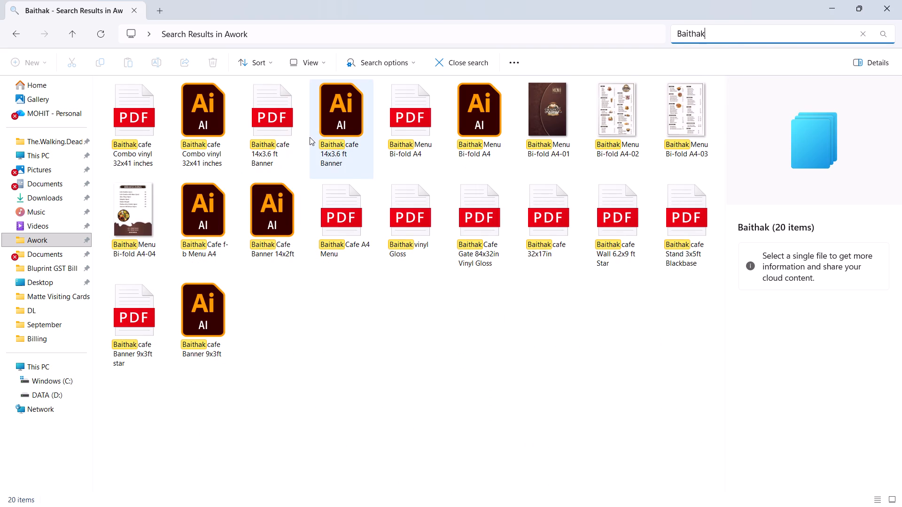
Open the Baithak Menu Bi-fold A4 artwork in Illustrator and quit the Creative Cloud repair dialog without repairing.
double_click(490, 133)
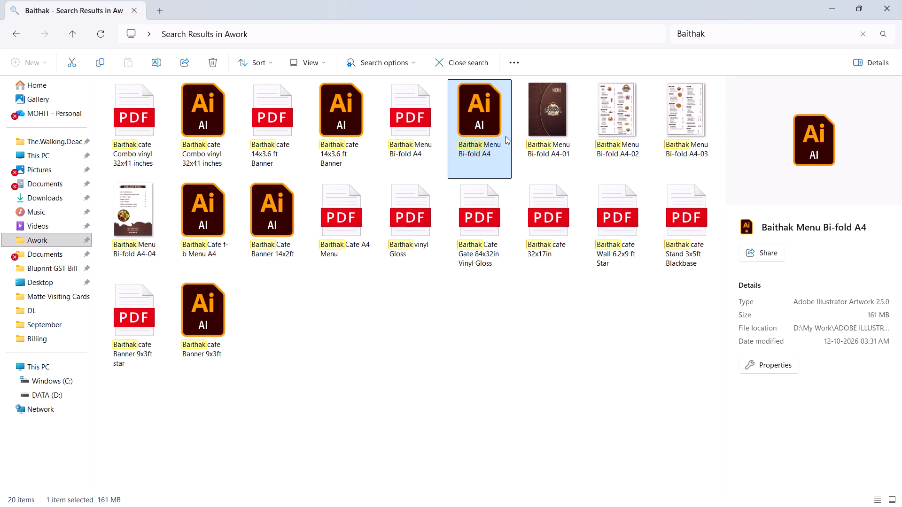
double_click(477, 121)
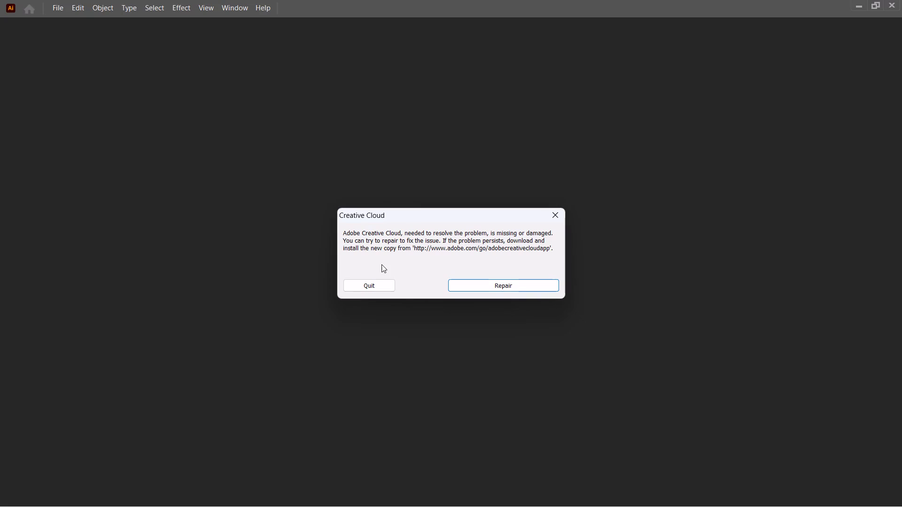
click(382, 285)
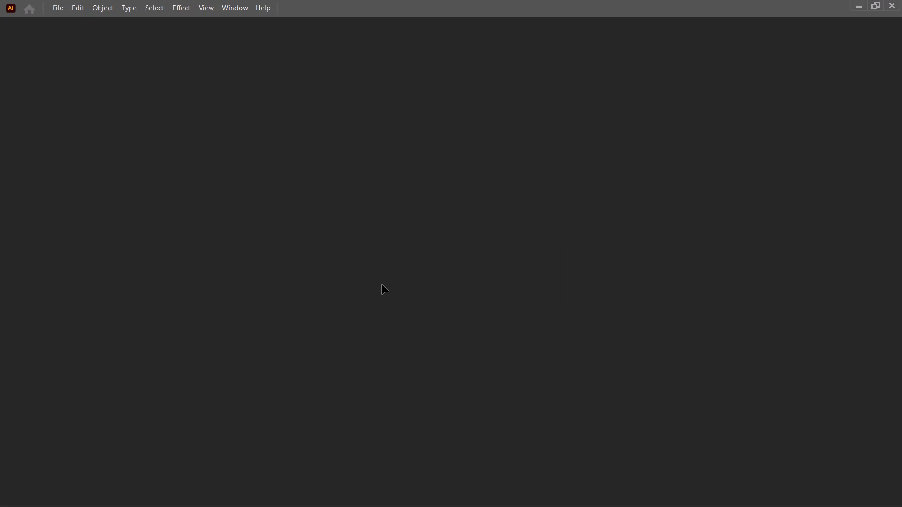
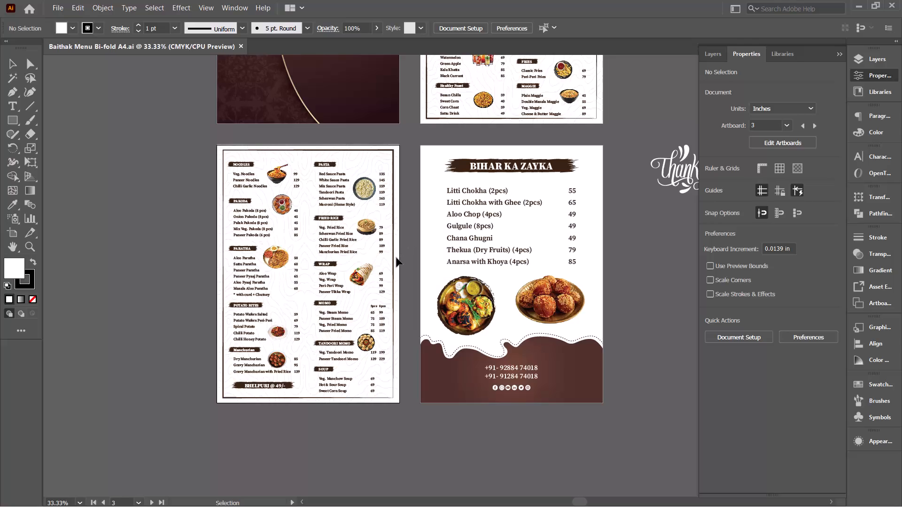
Create a new portrait A4 document, 8.2677 x 11.6929 in, in CMYK colour with one artboard.
scroll(397, 258, up, 9)
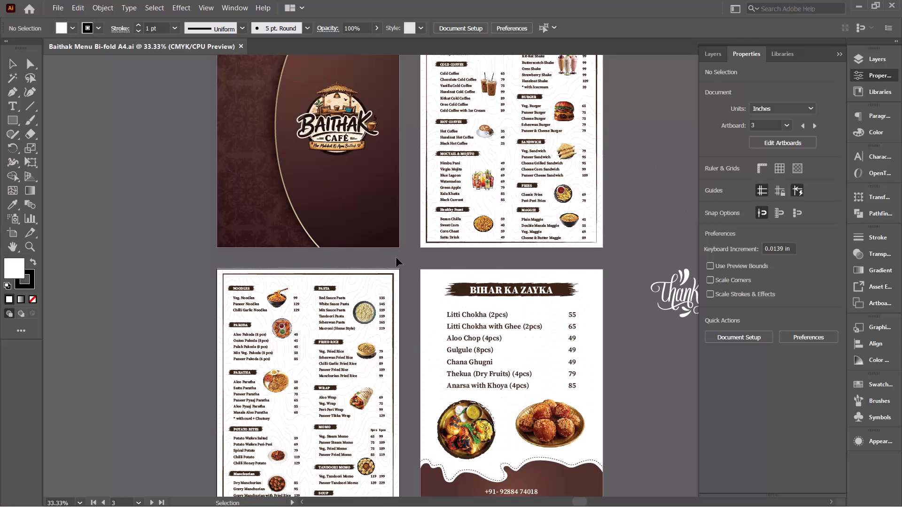
scroll(397, 258, up, 1)
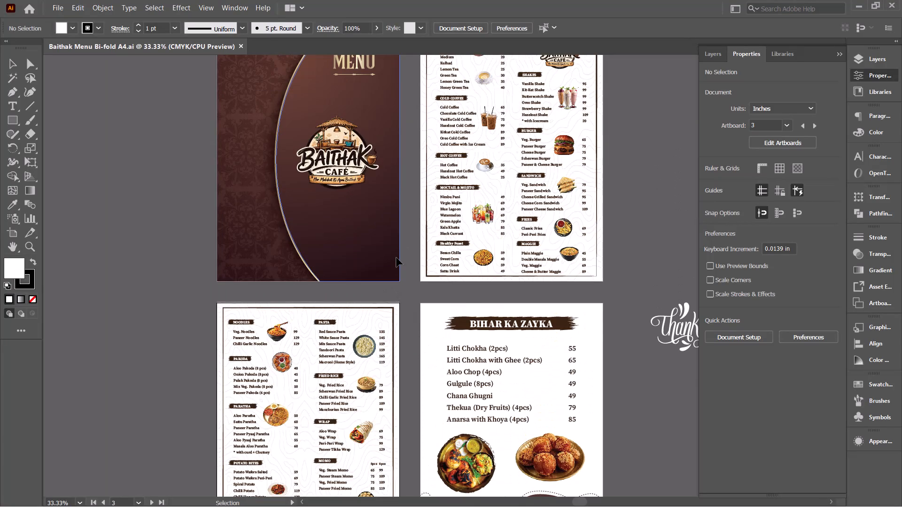
scroll(397, 258, up, 1)
ctrl+alt+scroll(378, 274, down, 1)
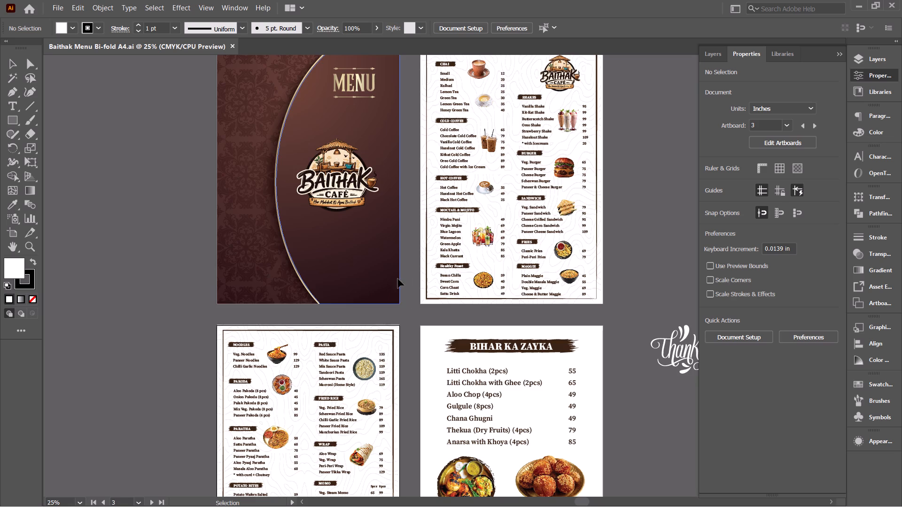
key(ctrl+n)
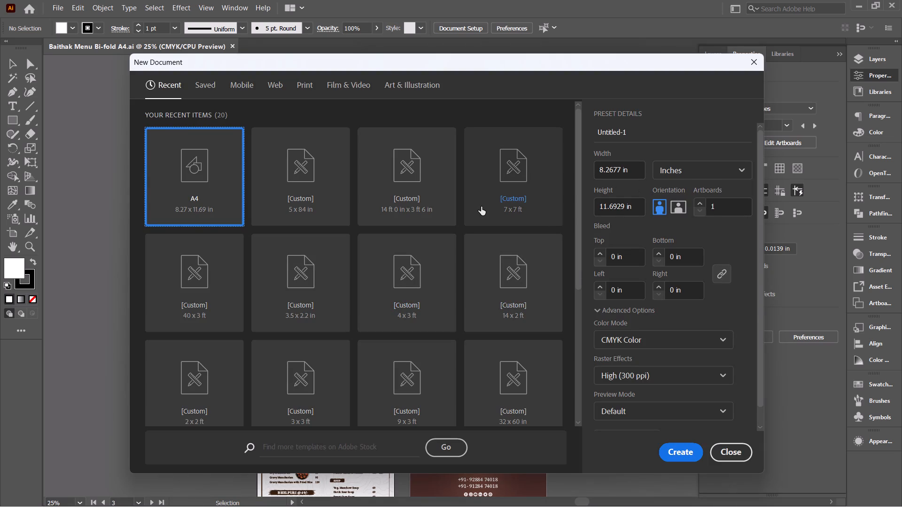
click(682, 453)
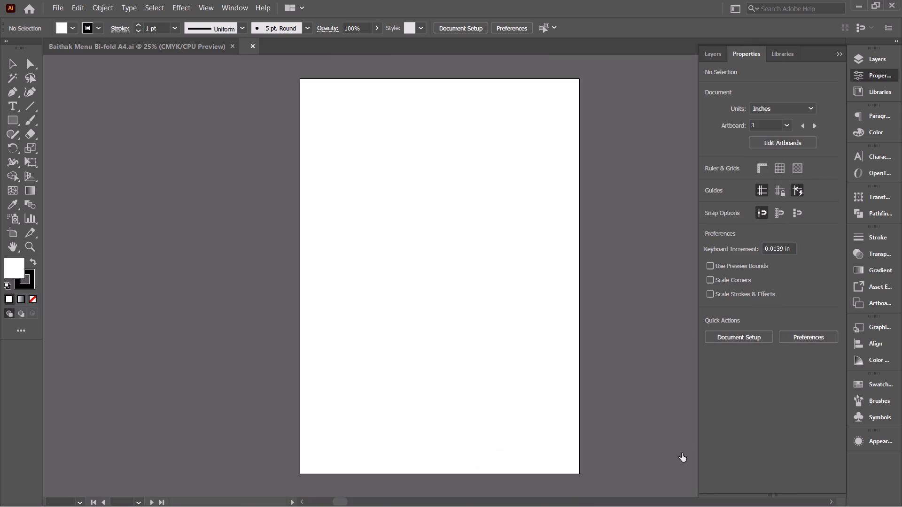
Duplicate the blank A4 artboard horizontally to its right, level with the original, at about X 13.79 in.
ctrl+alt+scroll(505, 357, down, 2)
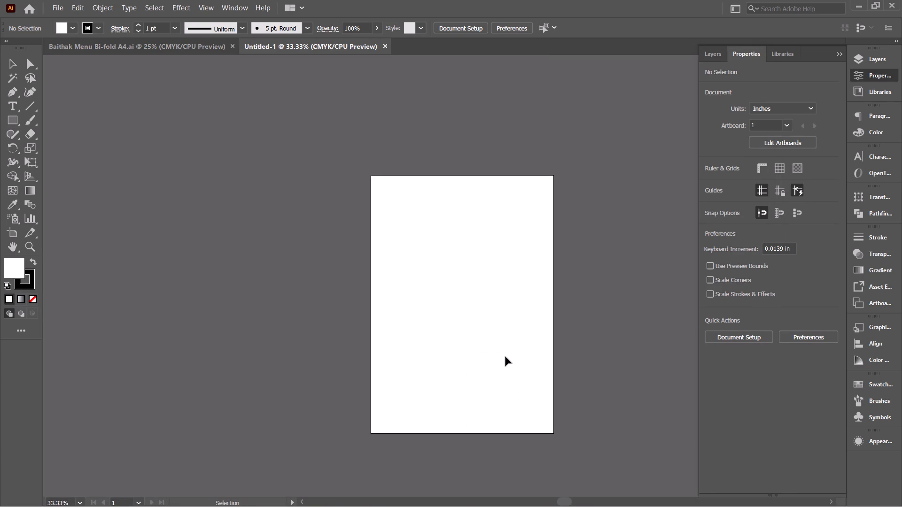
drag(431, 317, 328, 300)
scroll(408, 272, left, 2)
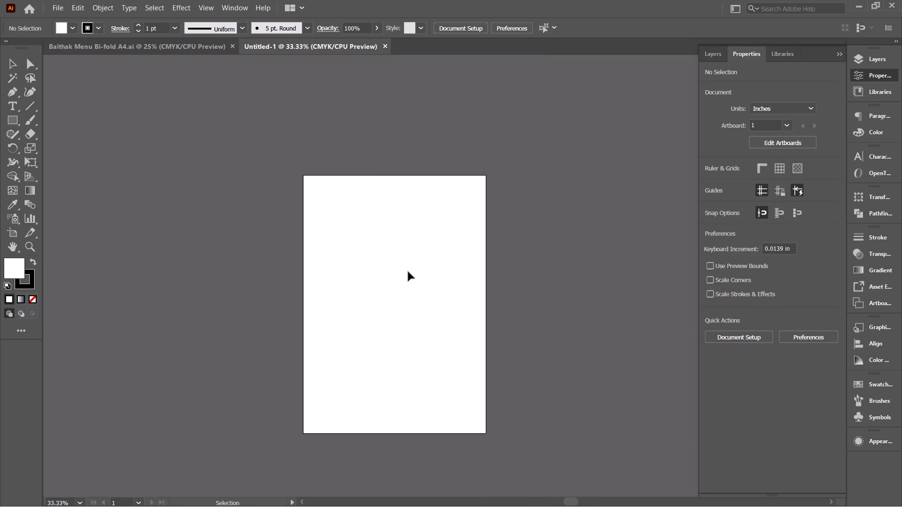
scroll(408, 272, left, 3)
scroll(408, 272, down, 1)
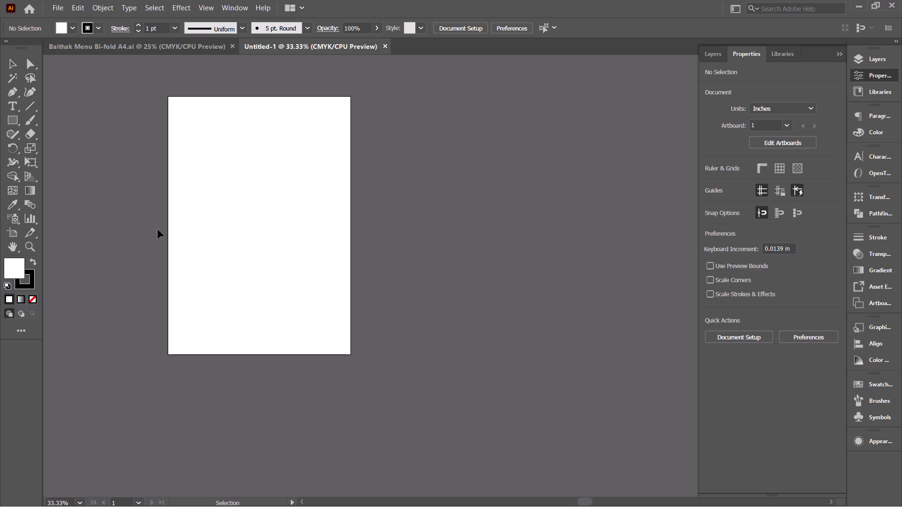
click(15, 235)
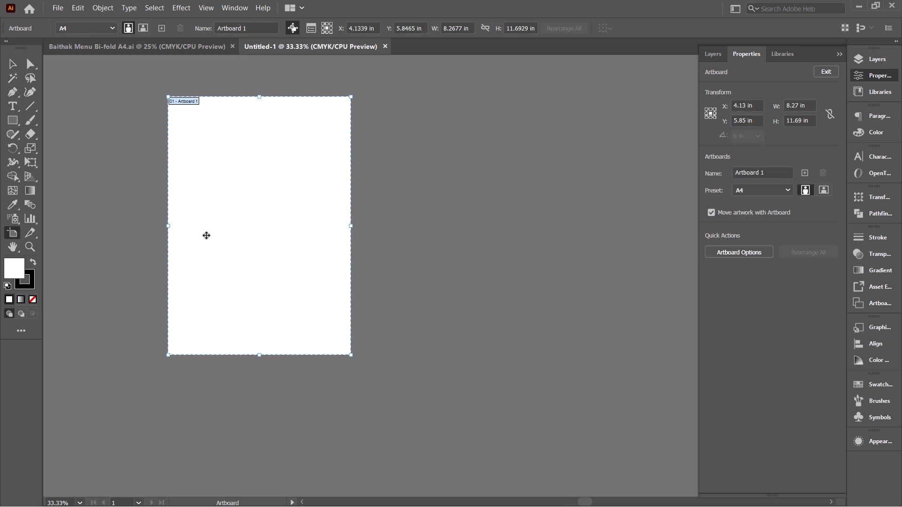
alt+drag(206, 235, 413, 250)
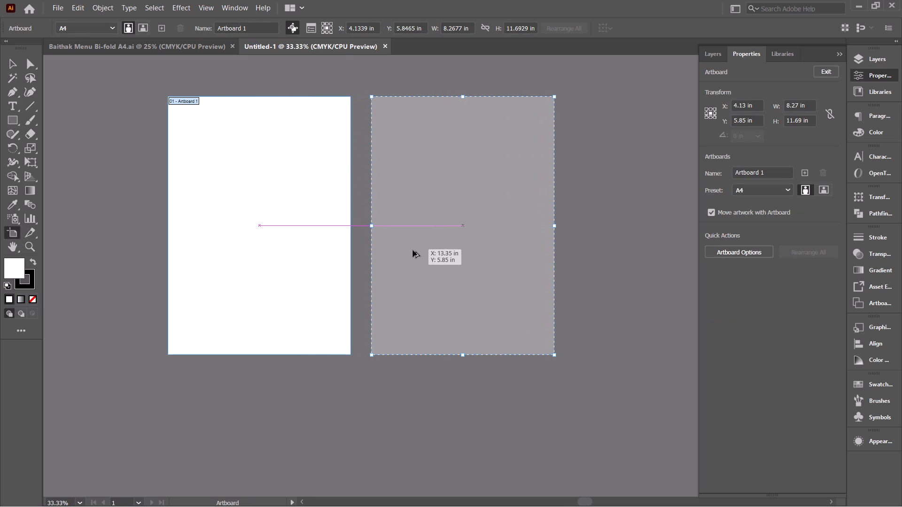
alt+drag(413, 250, 420, 252)
Duplicate both artboards together directly below the first row, at about Y 18.87 in, and leave artboard editing.
scroll(420, 252, down, 1)
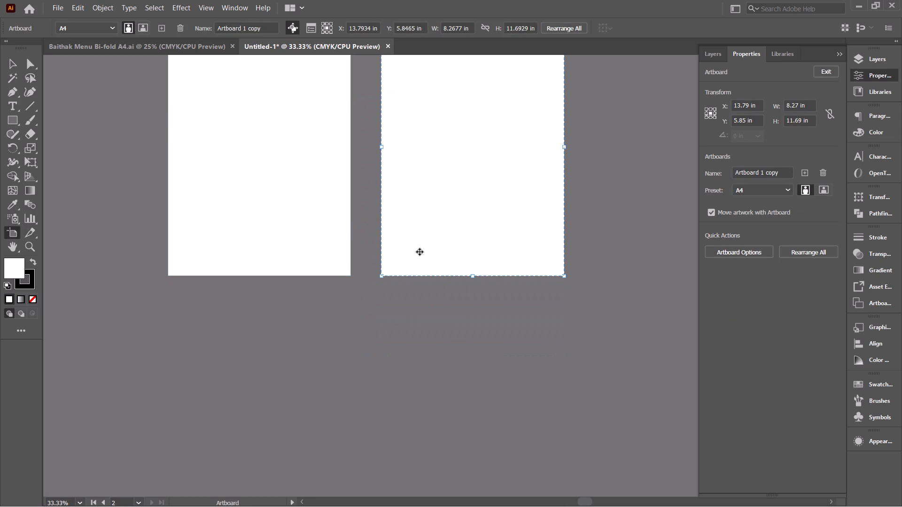
ctrl+alt+scroll(420, 252, down, 1)
shift+click(327, 221)
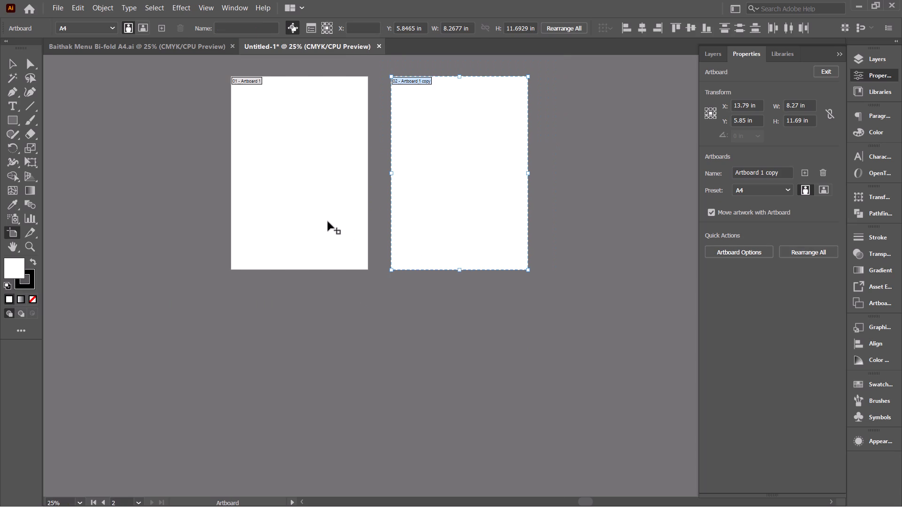
drag(333, 115, 328, 258)
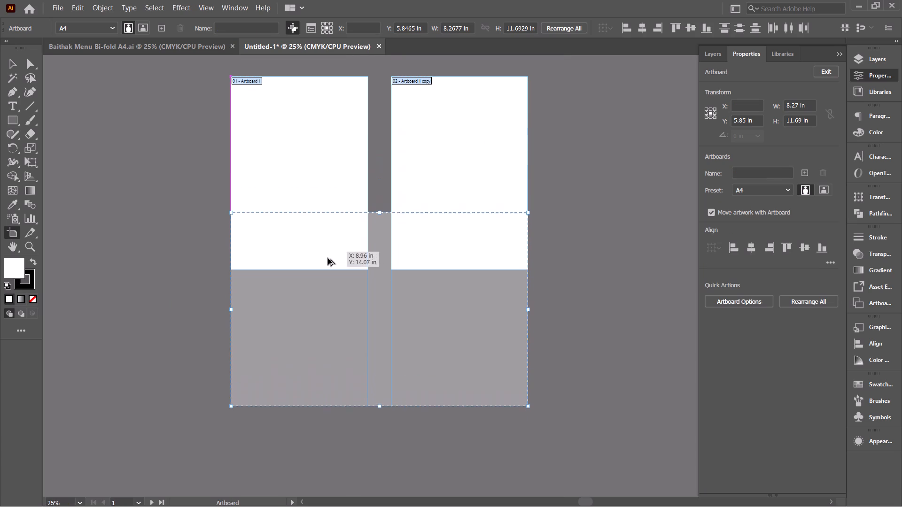
drag(328, 258, 332, 347)
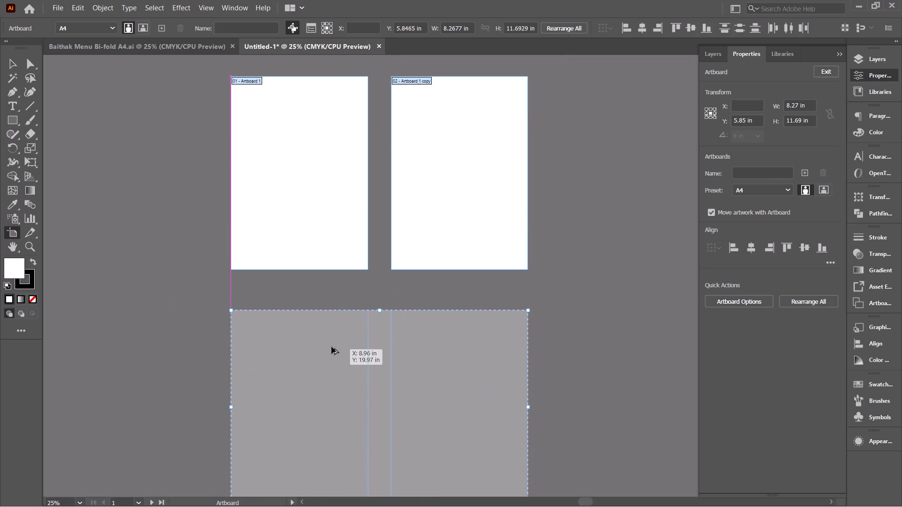
drag(332, 347, 339, 331)
click(339, 331)
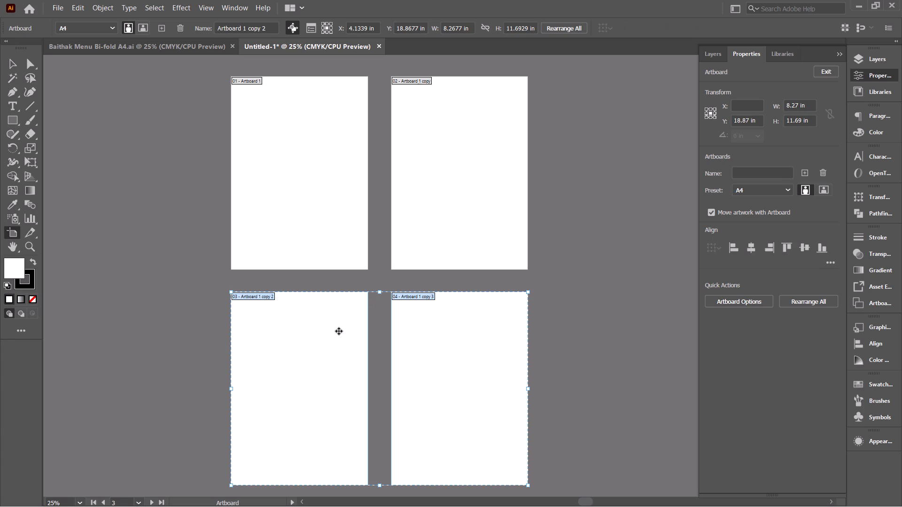
key(v)
click(339, 331)
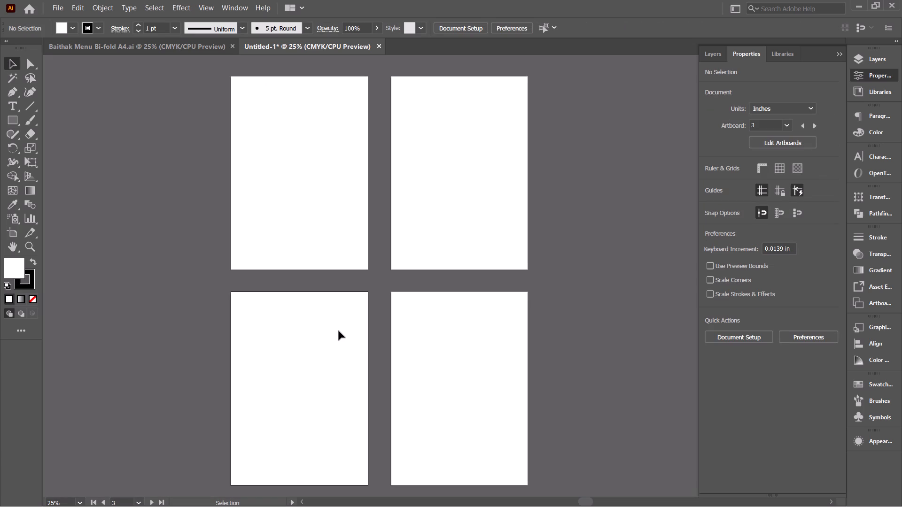
click(19, 235)
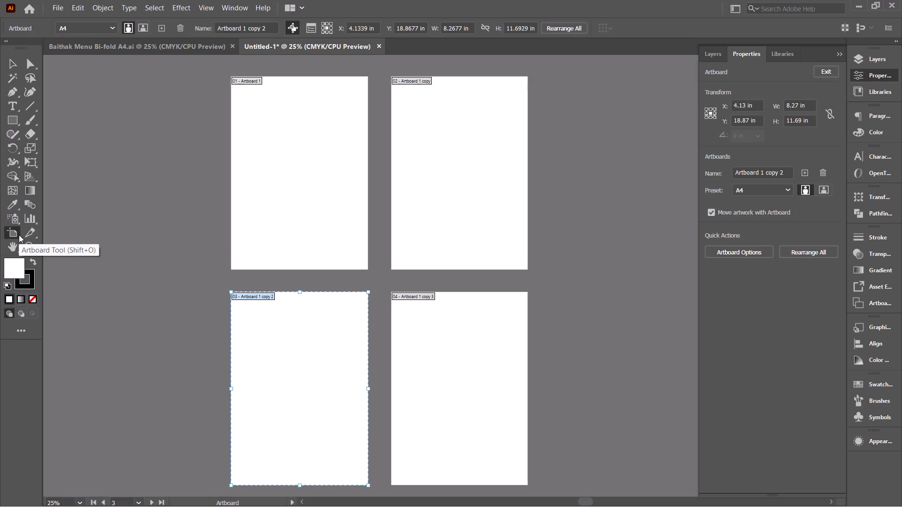
click(7, 61)
Copy the entire front cover artwork, including background, curve, MENU title and logo, from the Baithak Menu Bi-fold A4 document.
click(201, 50)
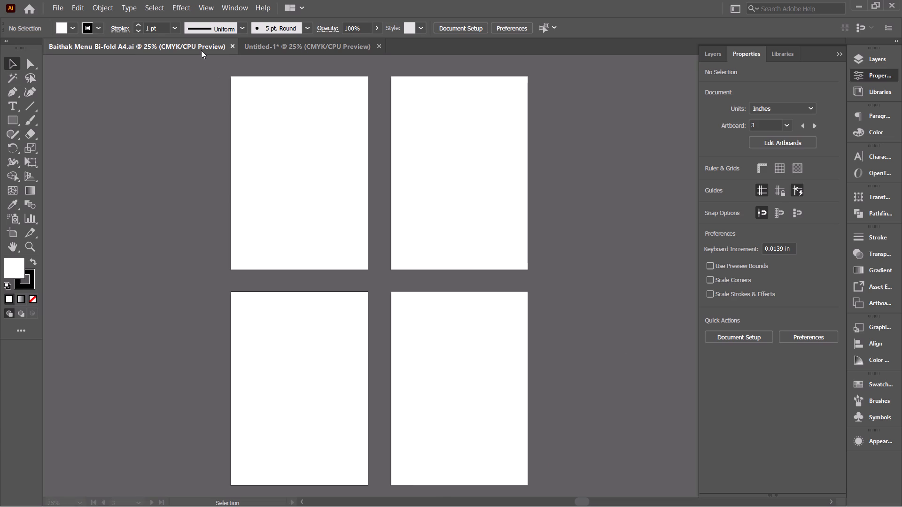
click(294, 174)
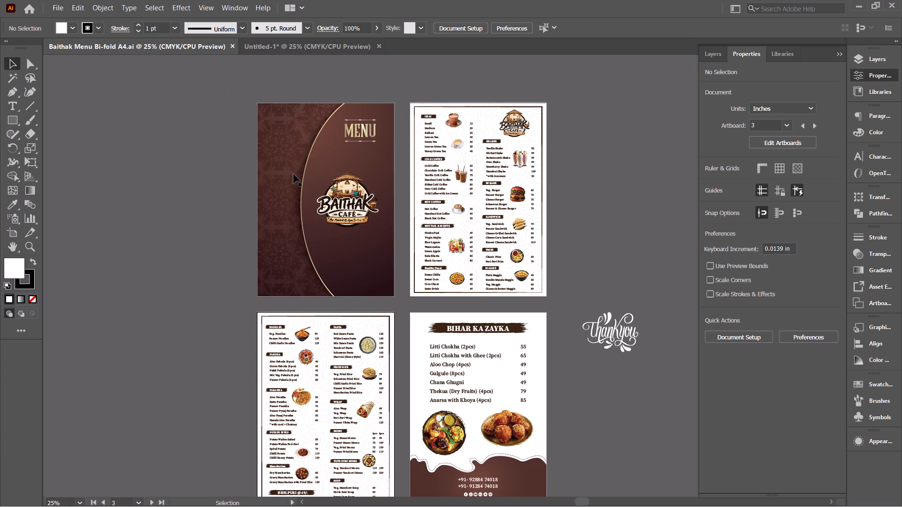
drag(238, 96, 358, 239)
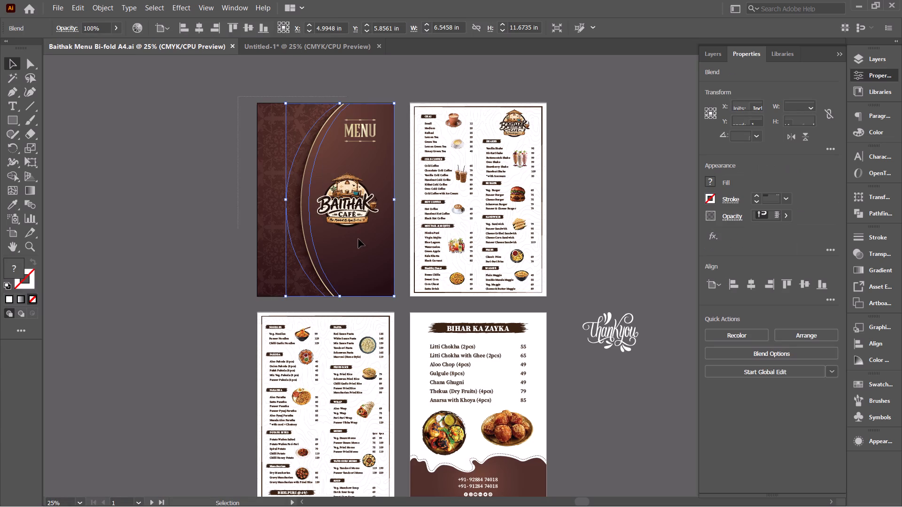
drag(358, 239, 398, 298)
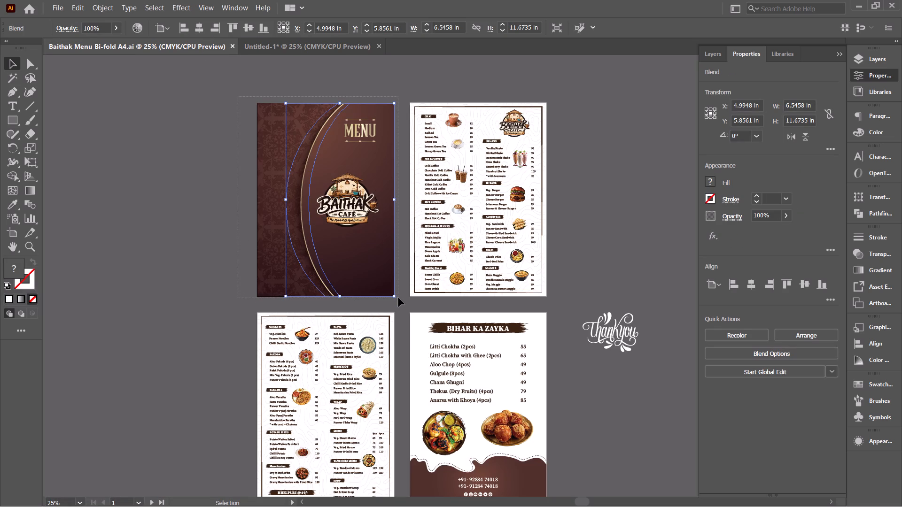
key(ctrl+c)
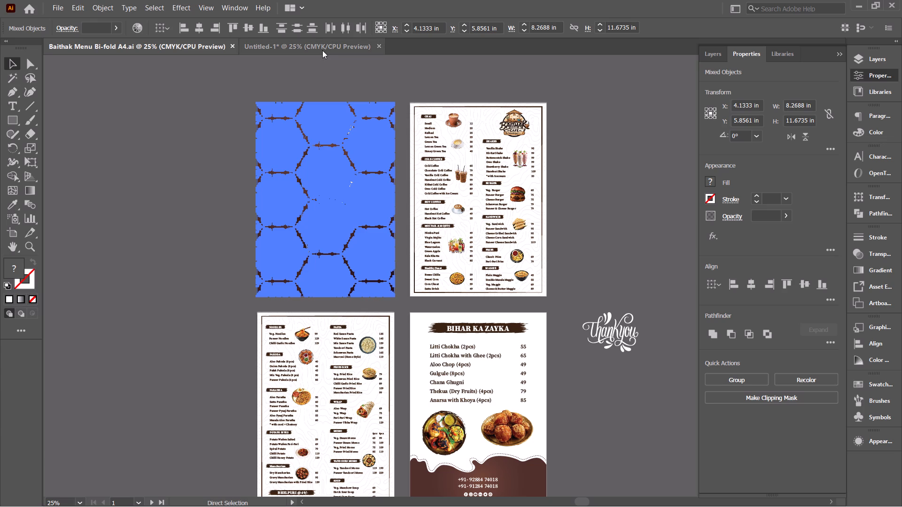
Paste the cover artwork into the new document, fit it exactly over the first artboard, and deselect it.
click(322, 50)
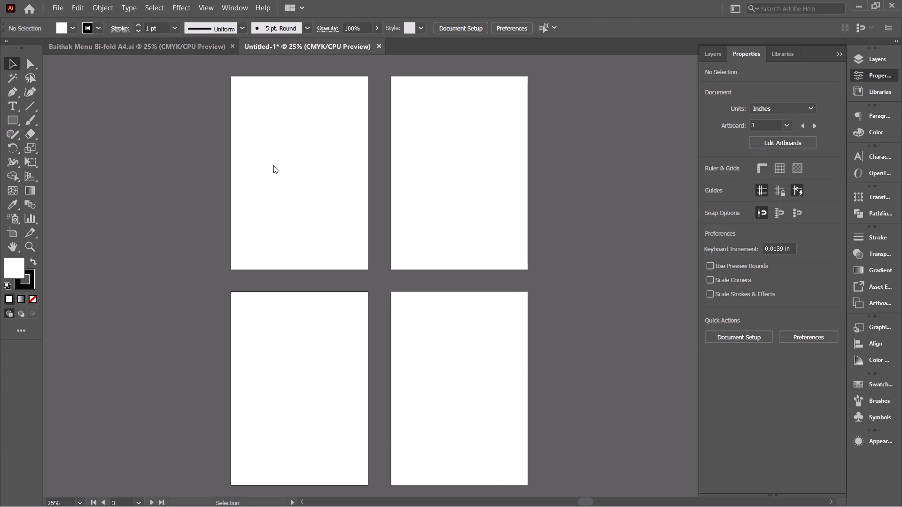
key(ctrl+v)
drag(442, 249, 408, 239)
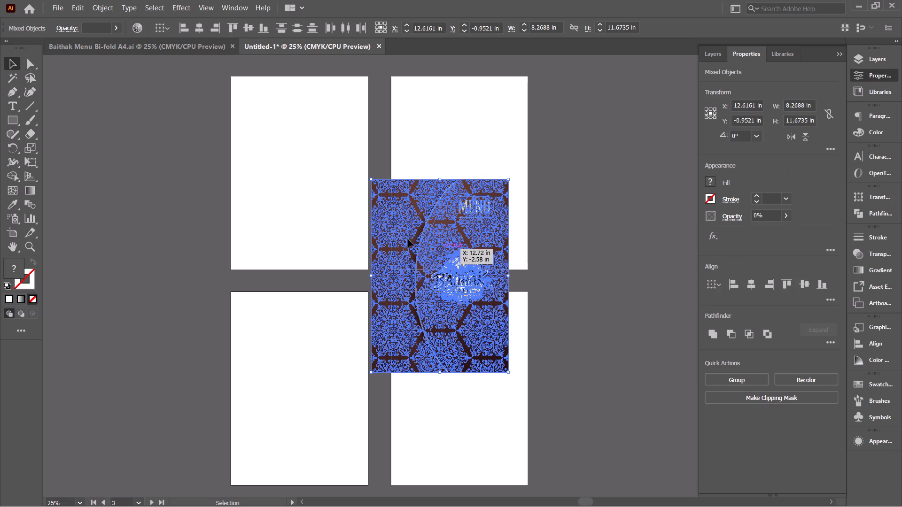
drag(408, 239, 307, 159)
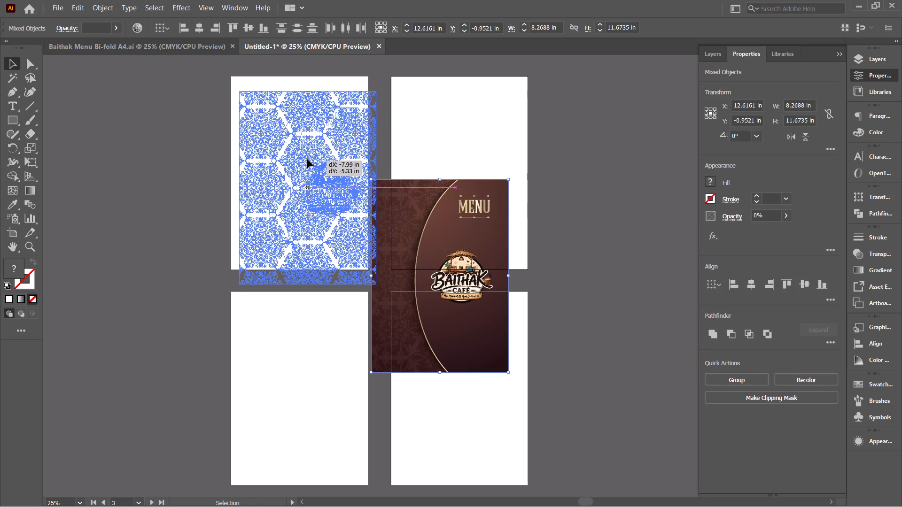
drag(307, 159, 299, 95)
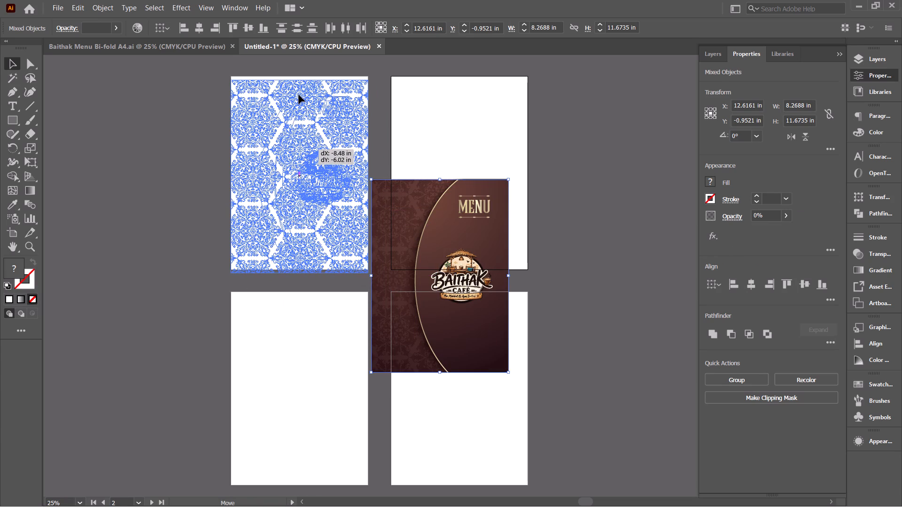
drag(299, 95, 305, 98)
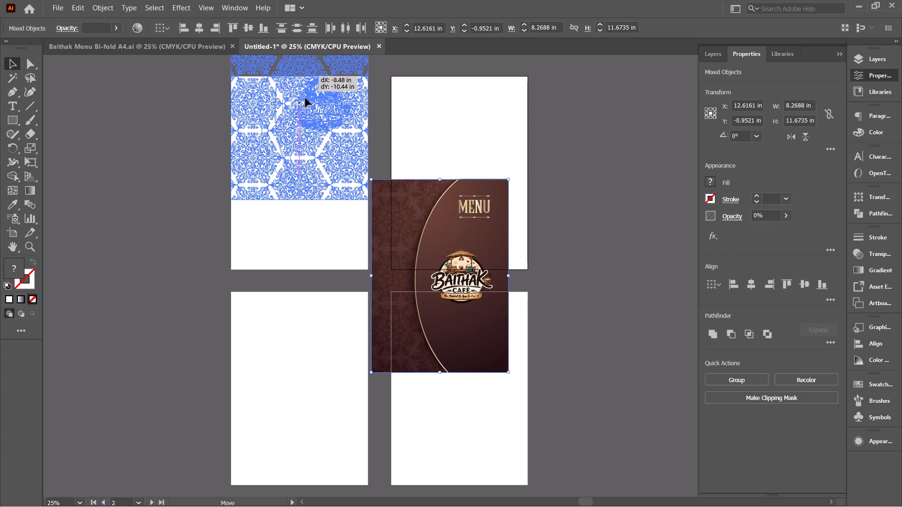
drag(305, 98, 300, 114)
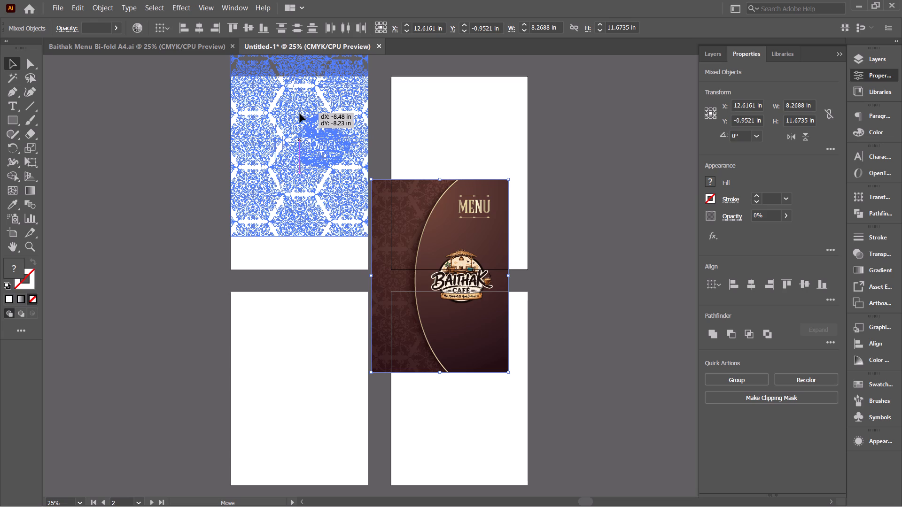
drag(300, 114, 299, 140)
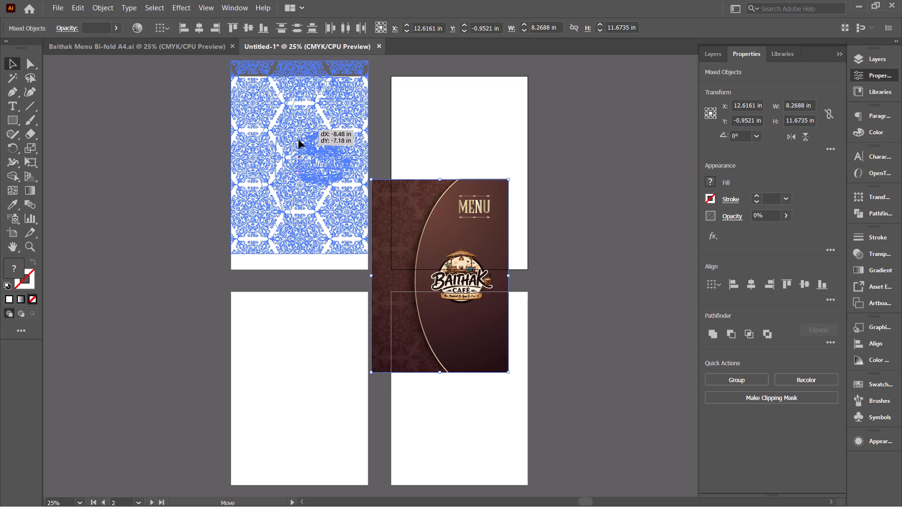
drag(299, 140, 298, 149)
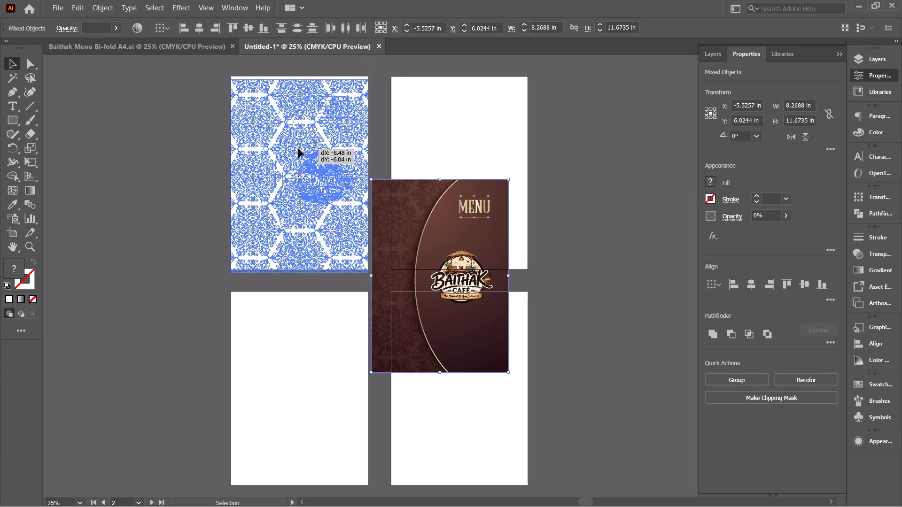
key(shift+Up)
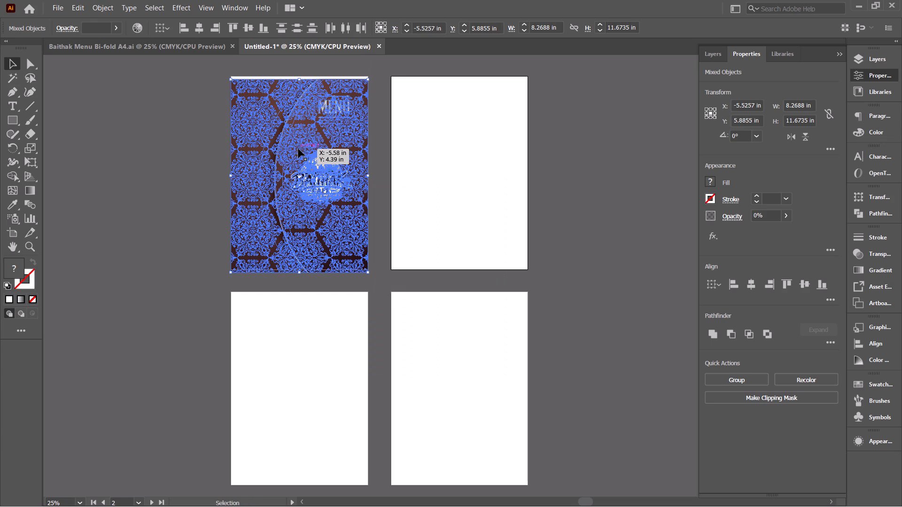
key(Up)
key(Up)
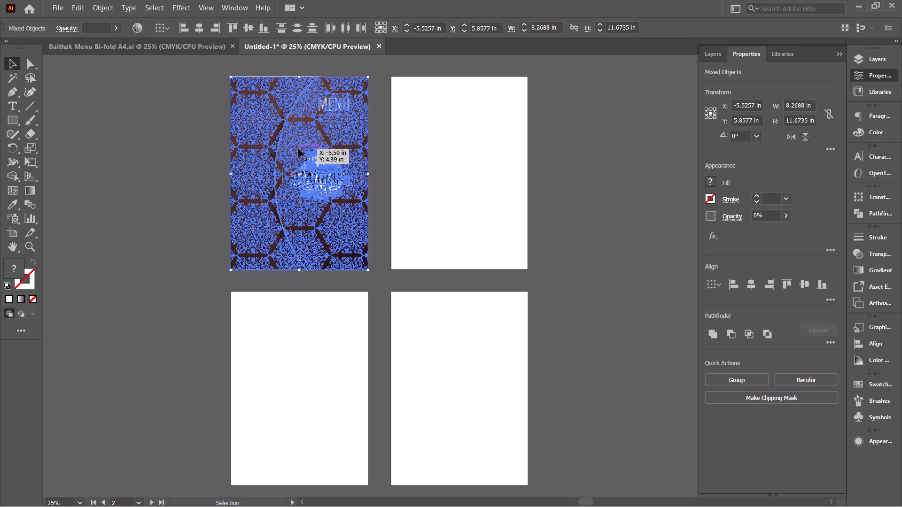
key(Up)
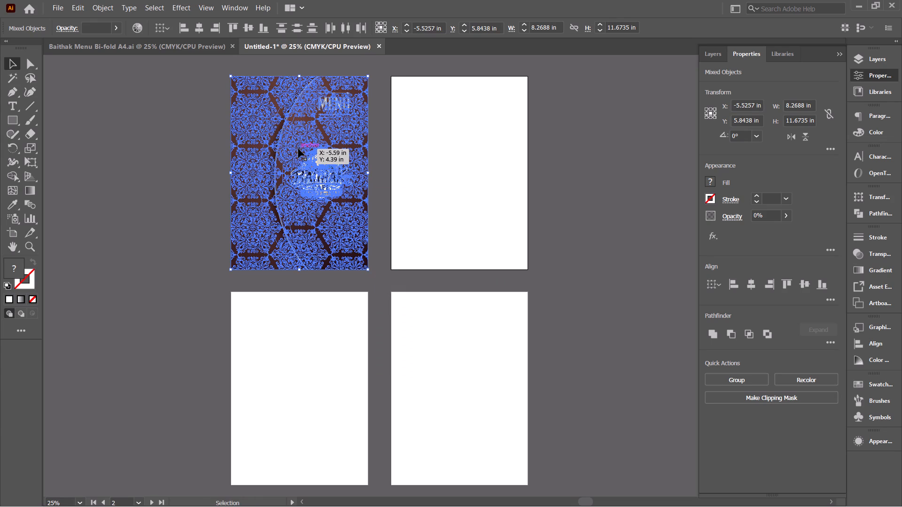
click(159, 122)
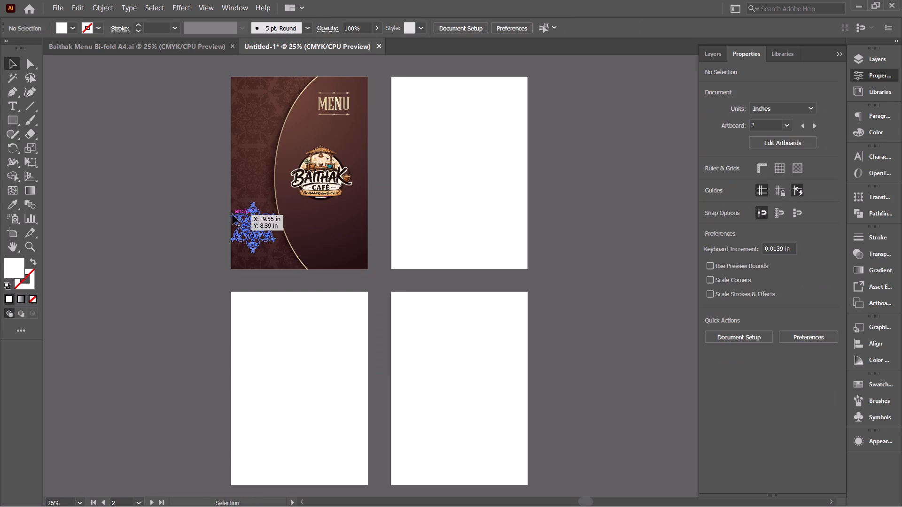
Delete the Baithak Café logo from the front cover on the first artboard.
click(168, 205)
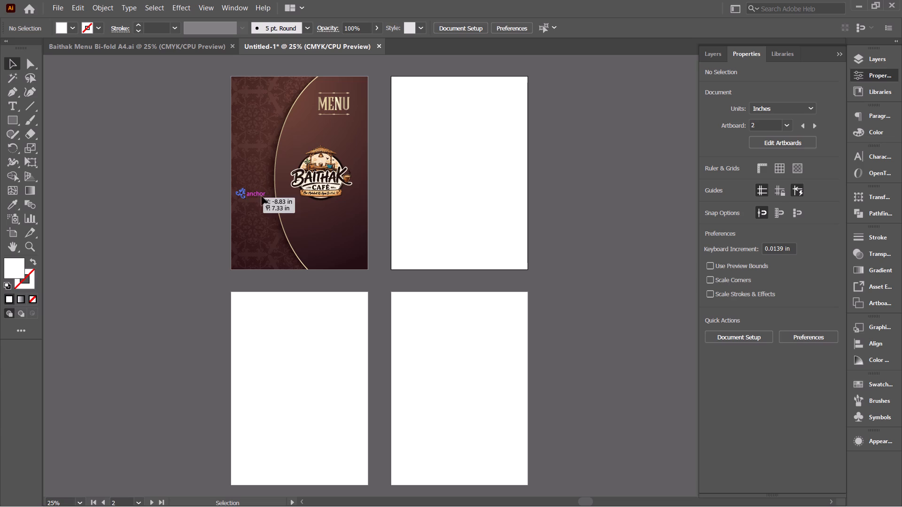
click(311, 183)
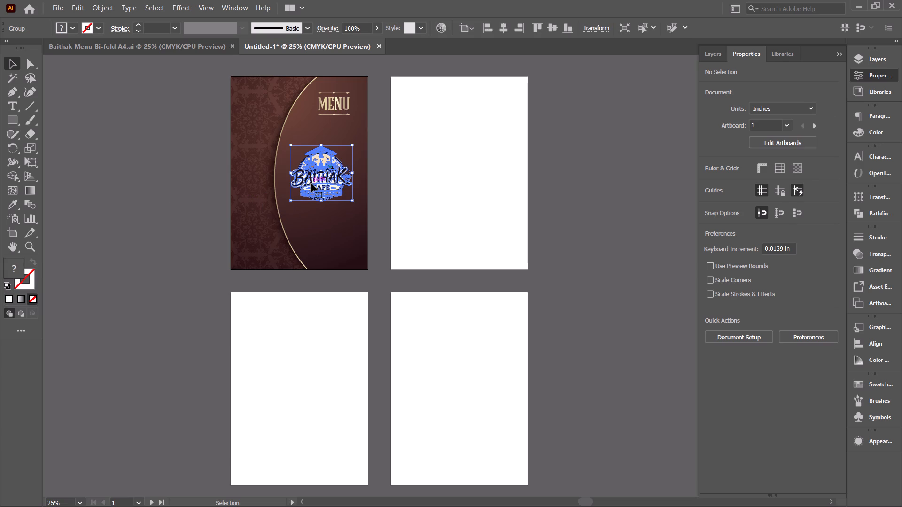
key(BackSpace)
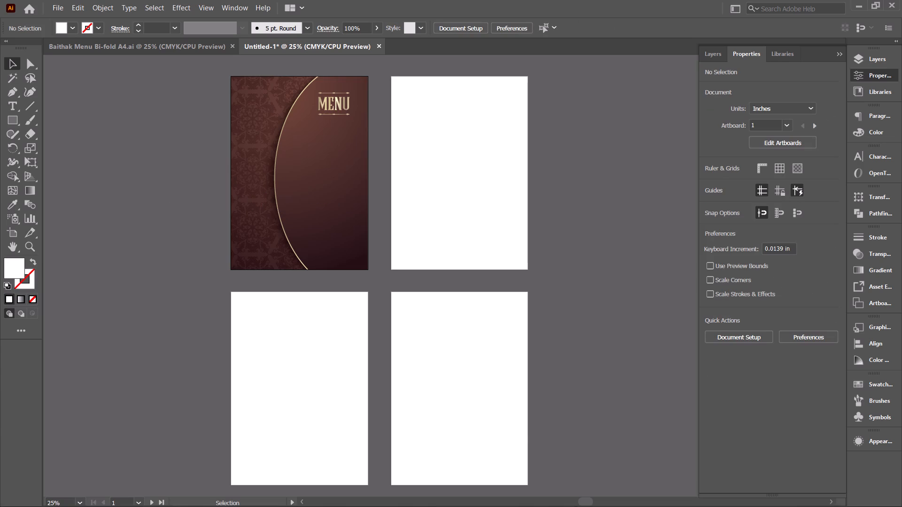
Switch to the ChatGPT conversation in Chrome and send the request "Make emblem logo for jaanu Bhai cafe".
click(562, 498)
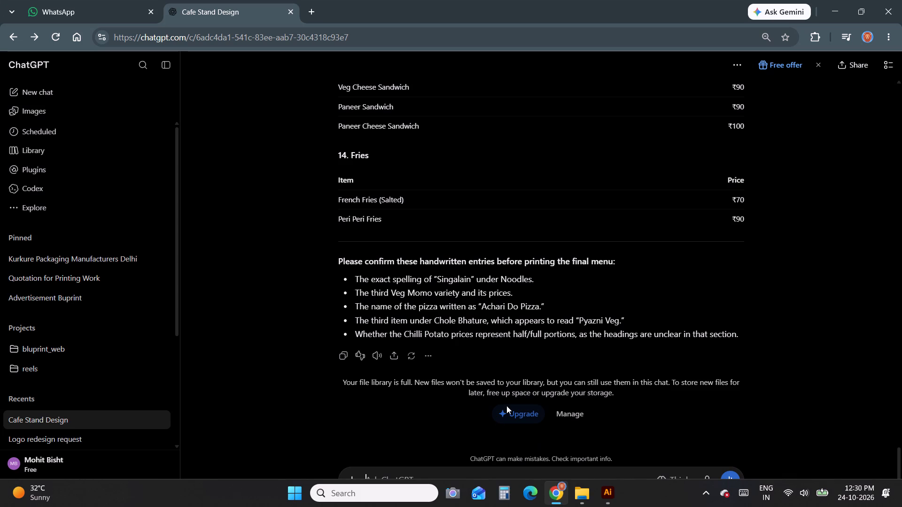
click(480, 477)
text(Can)
key(space)
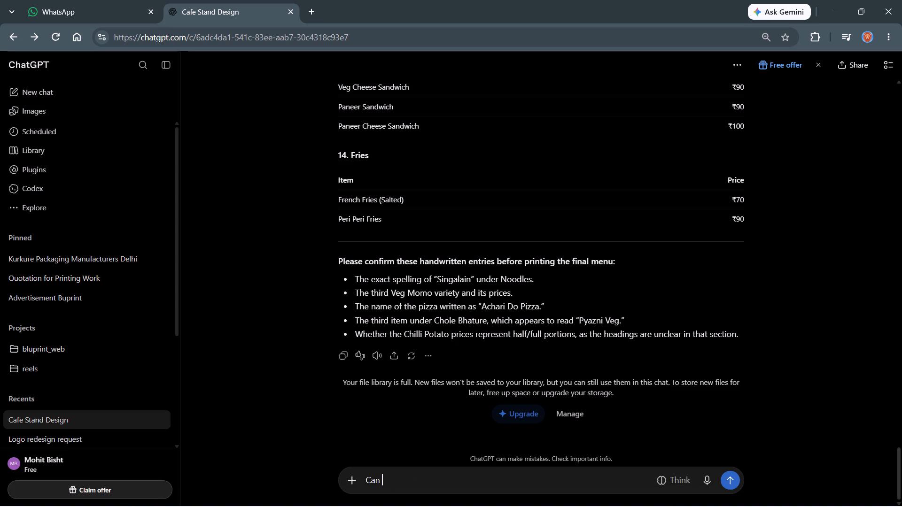
text(you make)
key(space)
key(BackSpace)
key(BackSpace)
key(BackSpace)
key(BackSpace)
key(BackSpace)
key(BackSpace)
key(BackSpace)
key(BackSpace)
key(BackSpace)
key(BackSpace)
key(BackSpace)
key(BackSpace)
key(BackSpace)
key(BackSpace)
key(BackSpace)
key(BackSpace)
key(BackSpace)
text(Make emb)
text(lem logo for jaanu Bhai cafe)
key(Return)
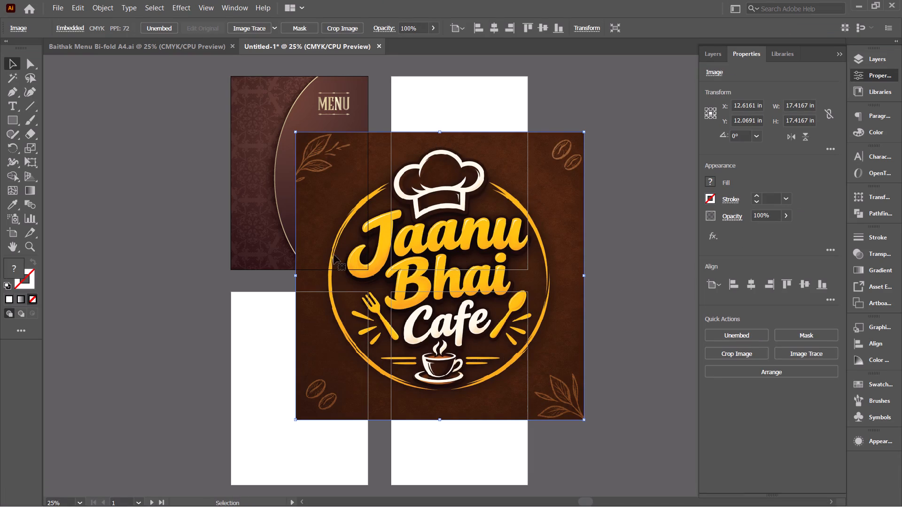
drag(297, 275, 424, 279)
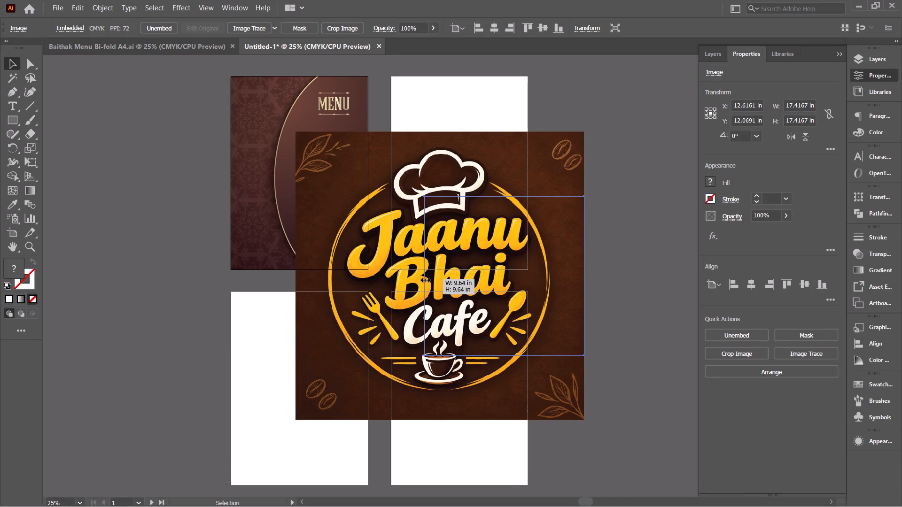
drag(470, 272, 576, 277)
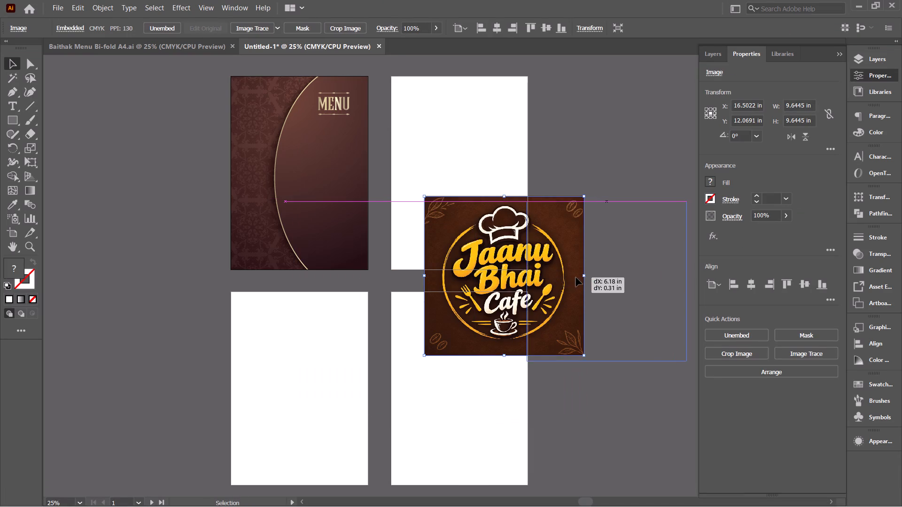
drag(576, 277, 575, 277)
scroll(586, 278, left, 2)
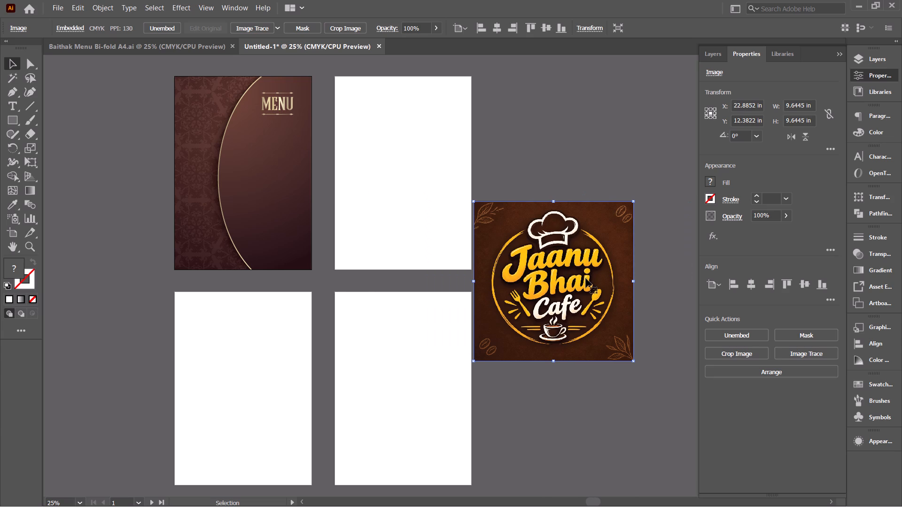
Image-trace the logo with the 6 Colors preset, expand the tracing and ungroup the resulting paths.
click(277, 29)
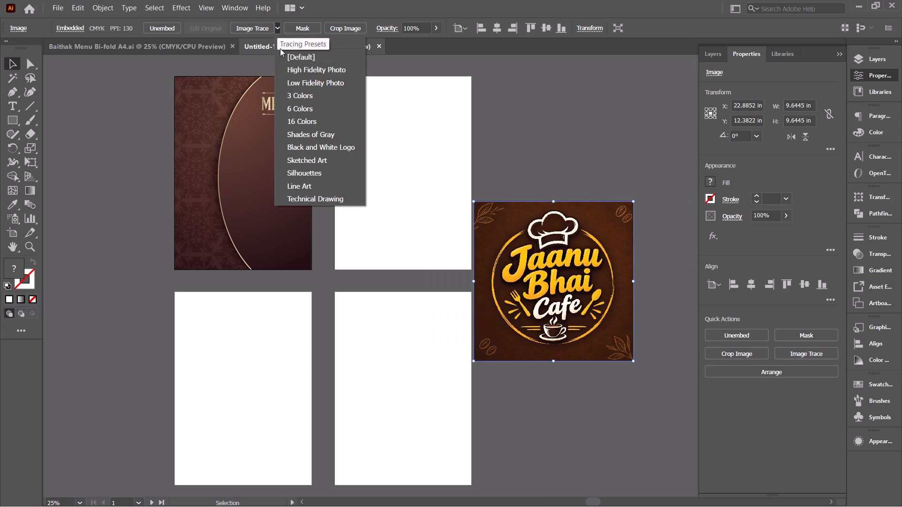
click(294, 104)
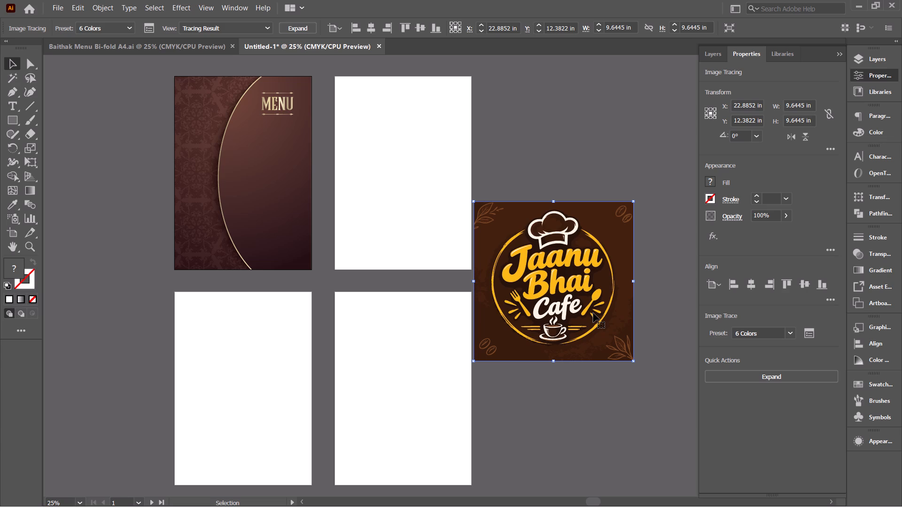
click(310, 26)
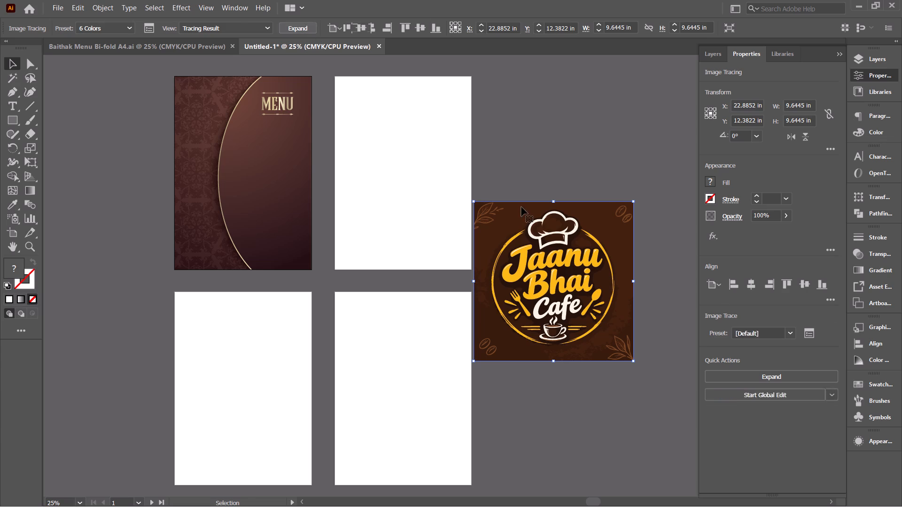
key(ctrl+shift+g)
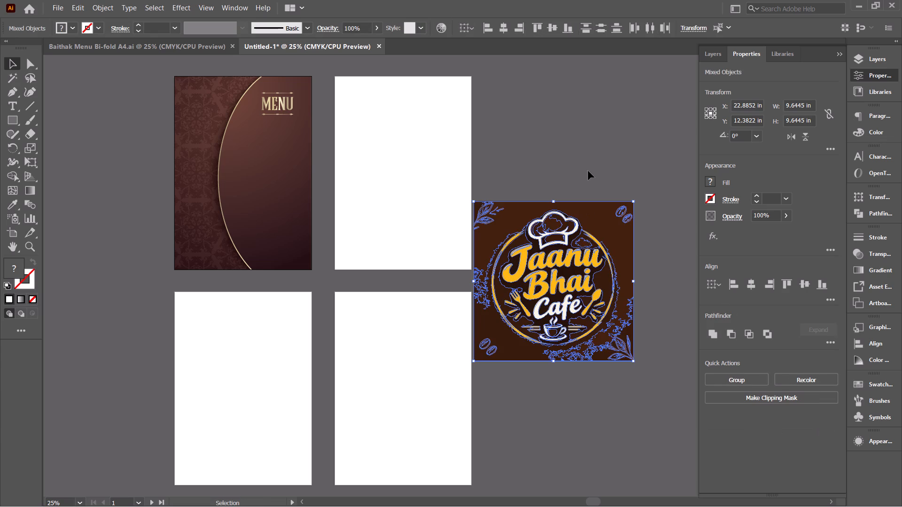
Delete the two large brown background shapes that fill the square around the traced logo.
click(588, 171)
click(594, 215)
key(BackSpace)
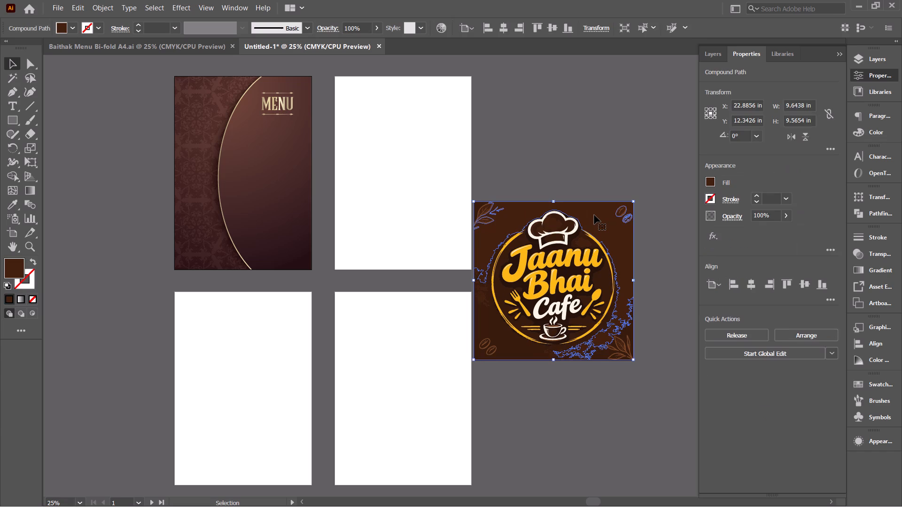
click(474, 328)
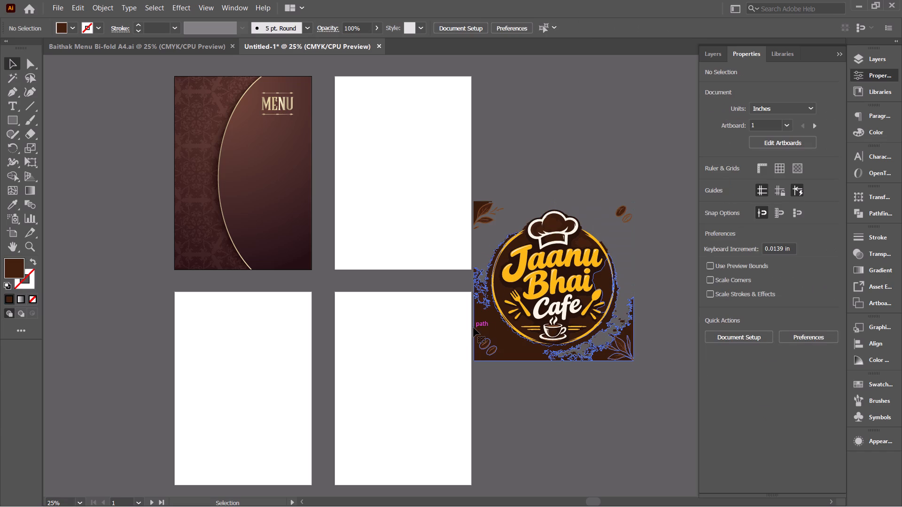
key(BackSpace)
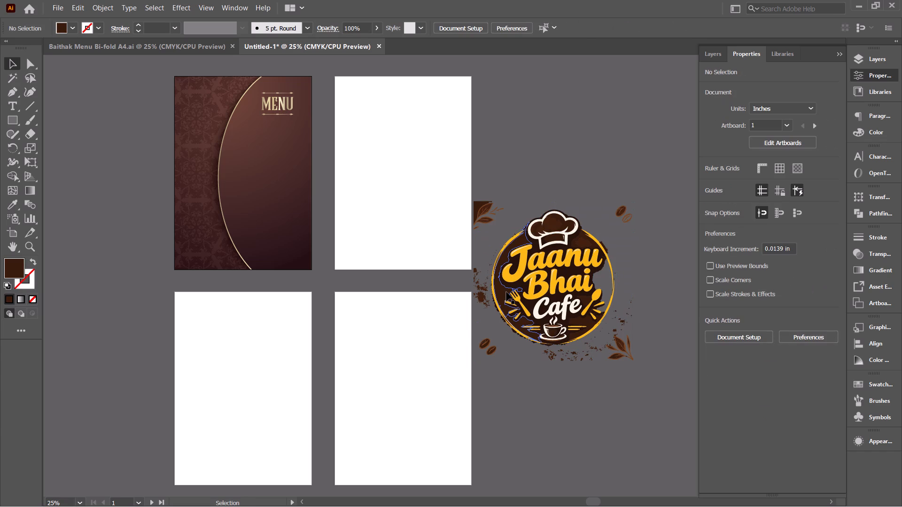
Delete the dark brown shapes behind the lettering inside the ring and in the counters of the two a's in Jaanu.
ctrl+alt+scroll(506, 292, up, 2)
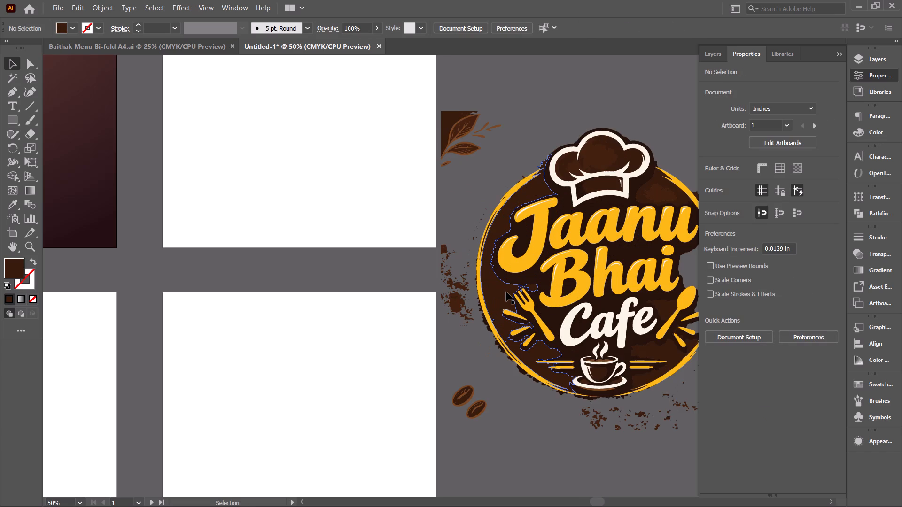
scroll(552, 284, left, 1)
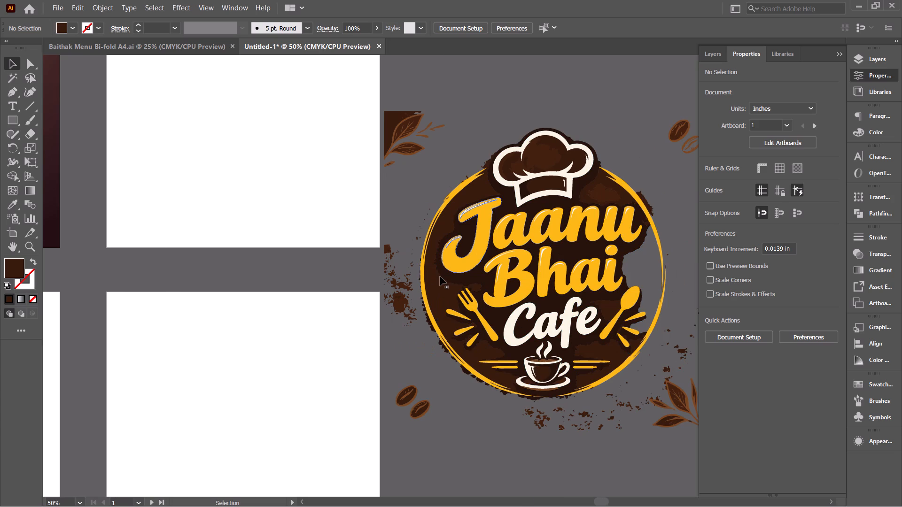
scroll(440, 277, right, 1)
click(460, 238)
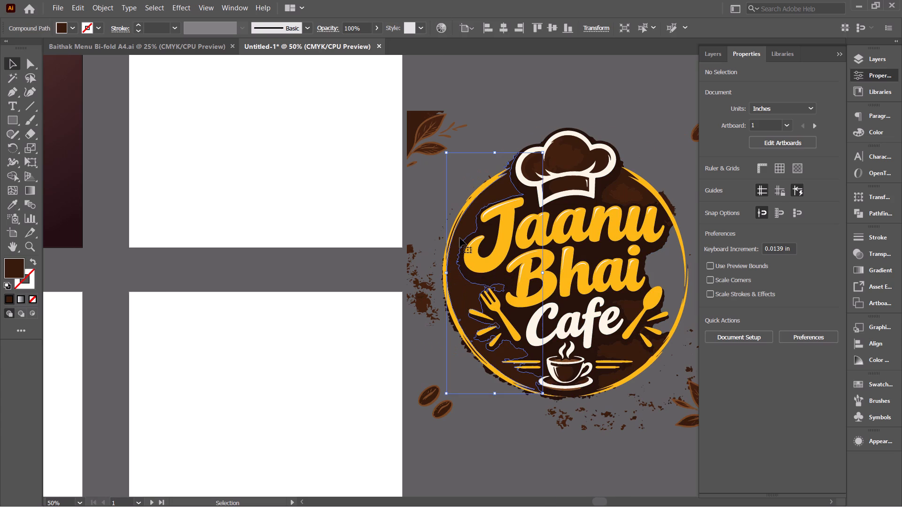
key(BackSpace)
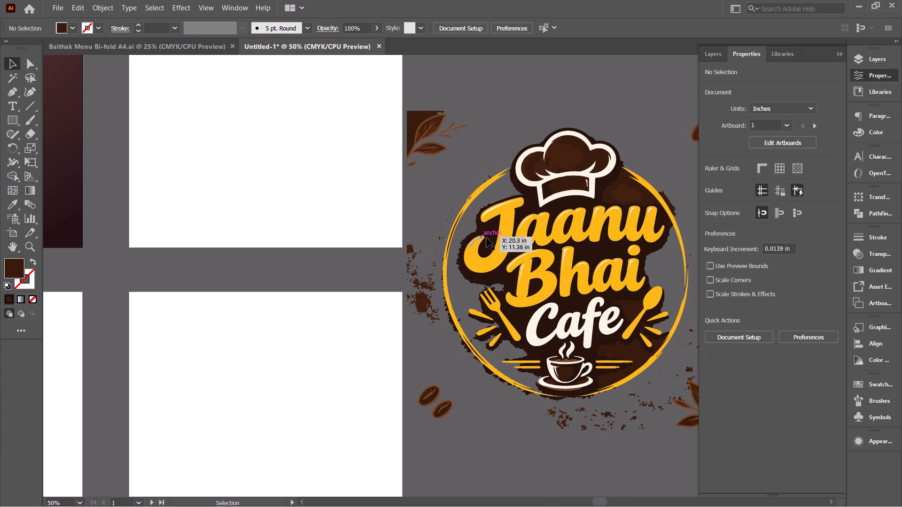
click(490, 238)
key(BackSpace)
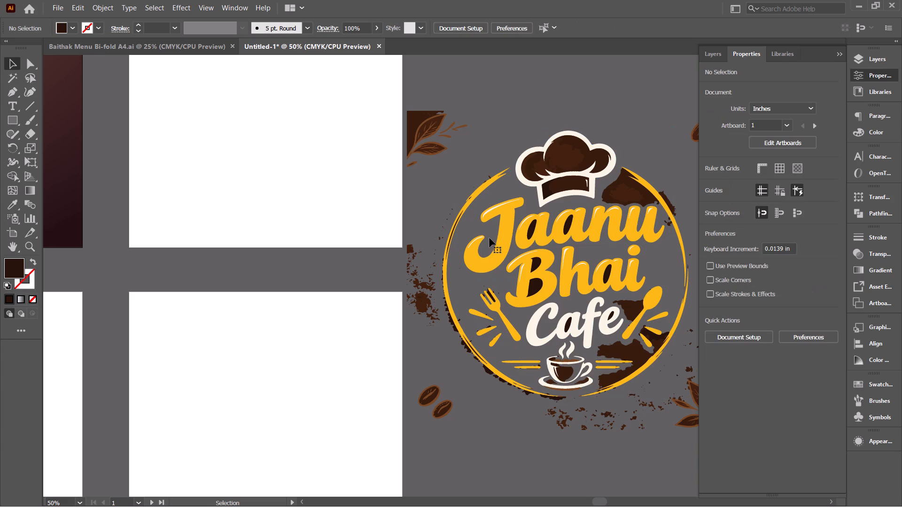
click(532, 231)
key(BackSpace)
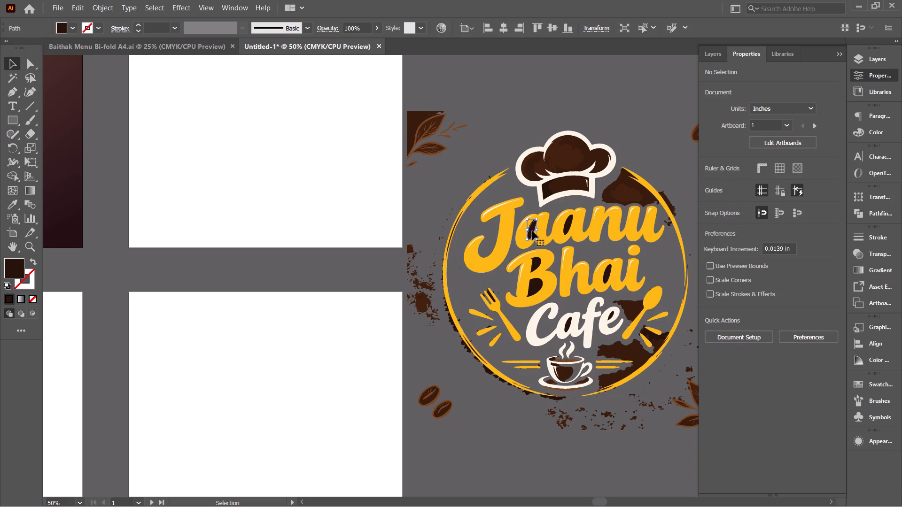
click(568, 230)
key(BackSpace)
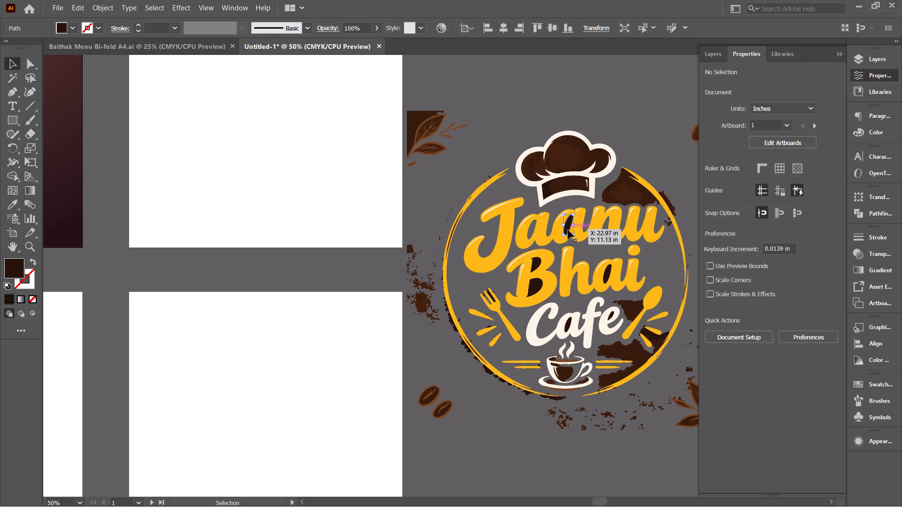
Delete the brown fill pieces inside the puffed top of the chef hat.
click(564, 162)
key(BackSpace)
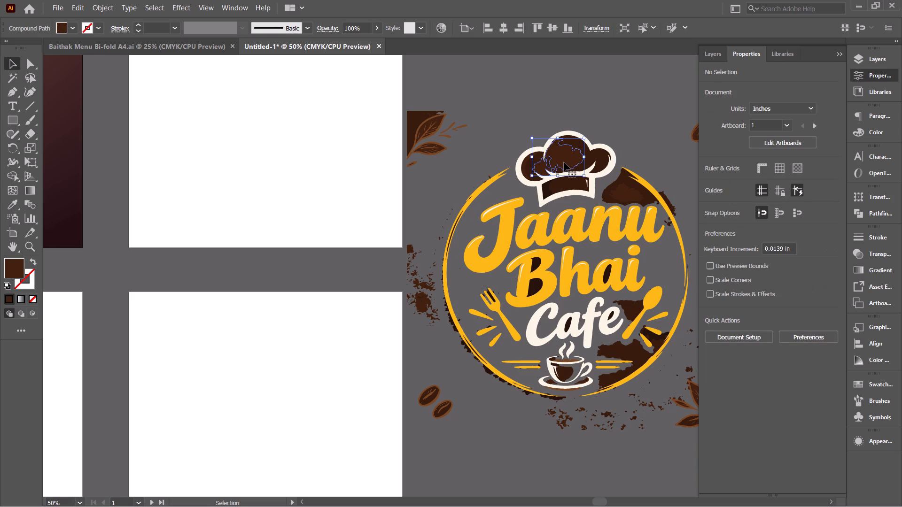
click(532, 164)
key(BackSpace)
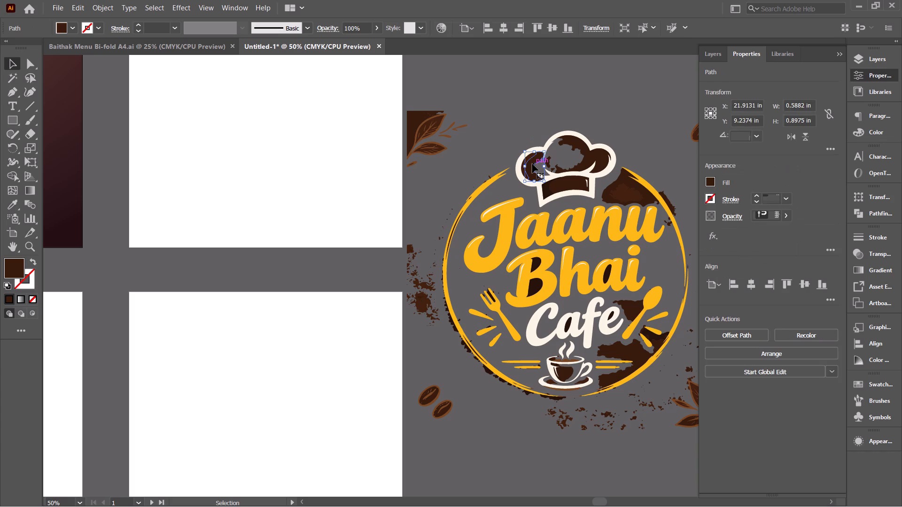
click(527, 163)
key(BackSpace)
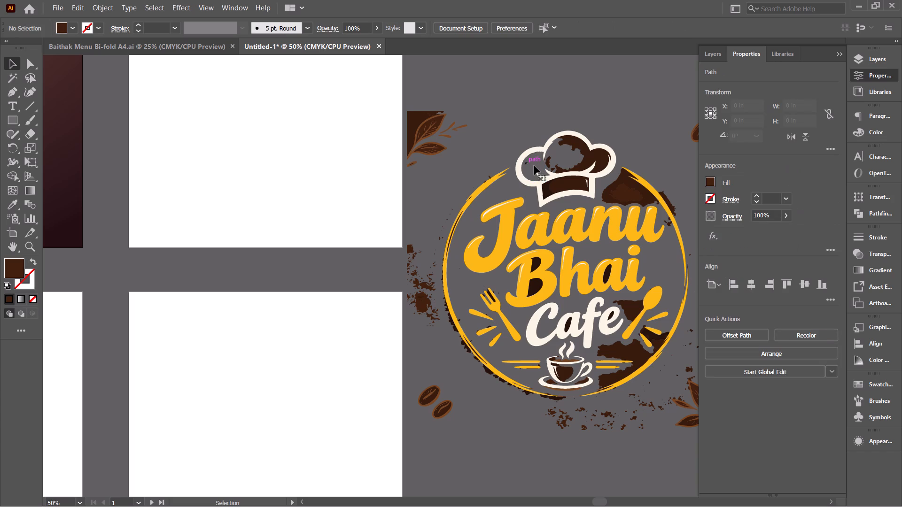
click(547, 165)
key(BackSpace)
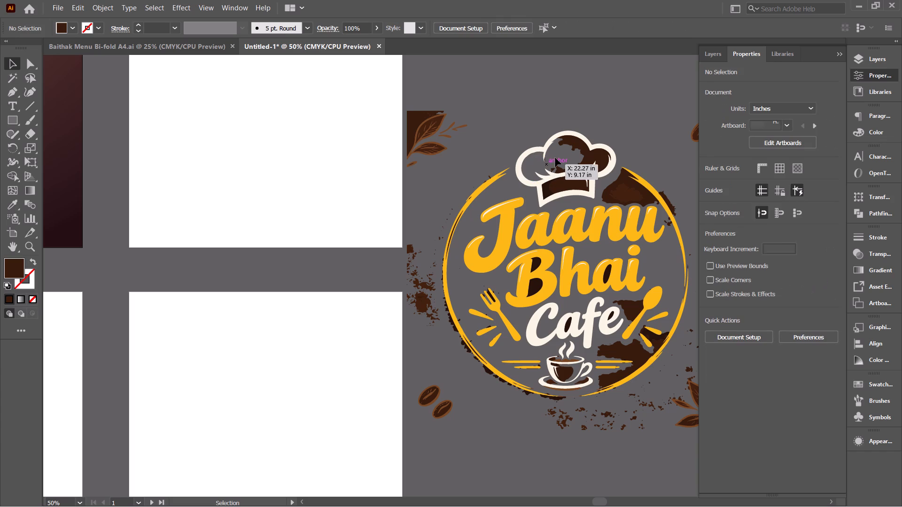
click(569, 146)
key(BackSpace)
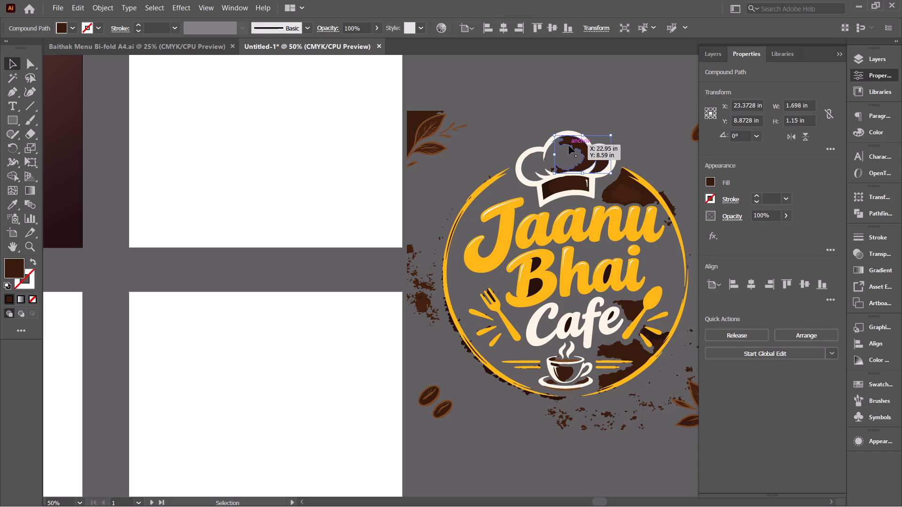
click(555, 169)
key(BackSpace)
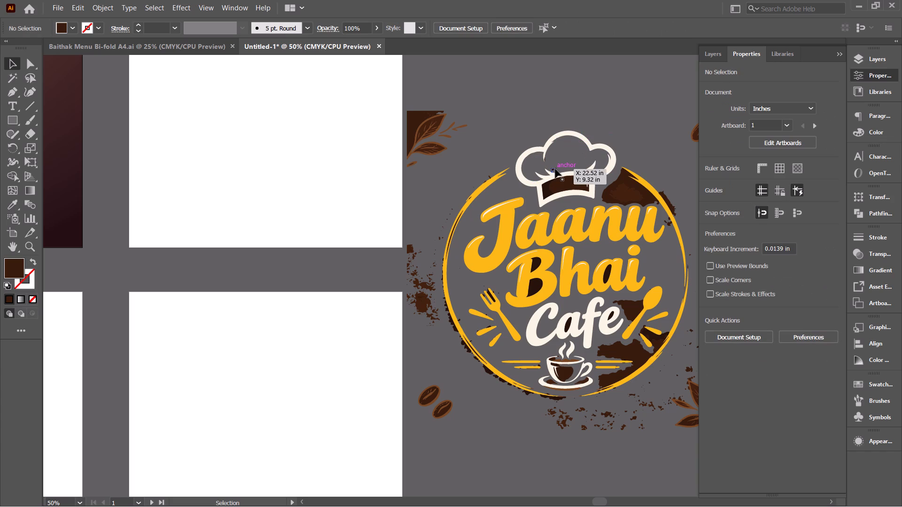
Delete the brown fill pieces inside the chef hat's band.
click(563, 180)
key(BackSpace)
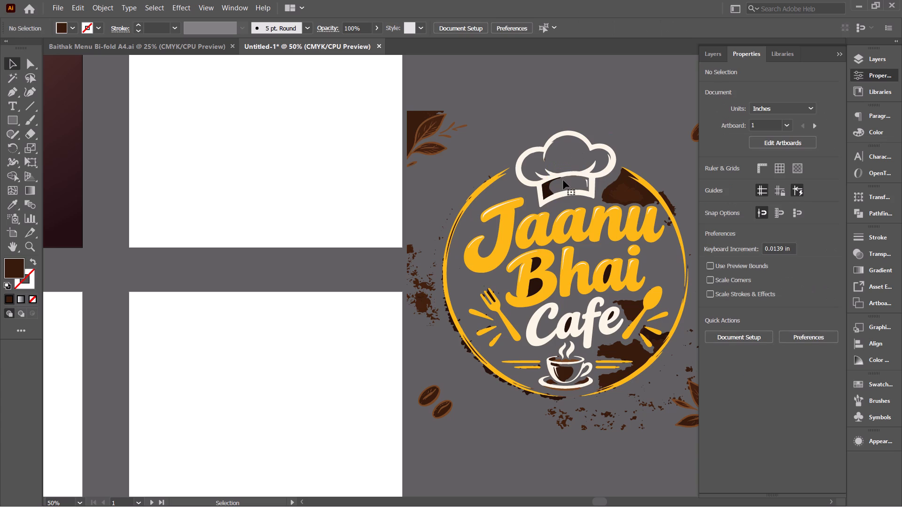
click(546, 192)
key(BackSpace)
Recolour all the chef hat's paths with the hat's own off-white, sampled with the Eyedropper.
drag(514, 129, 605, 185)
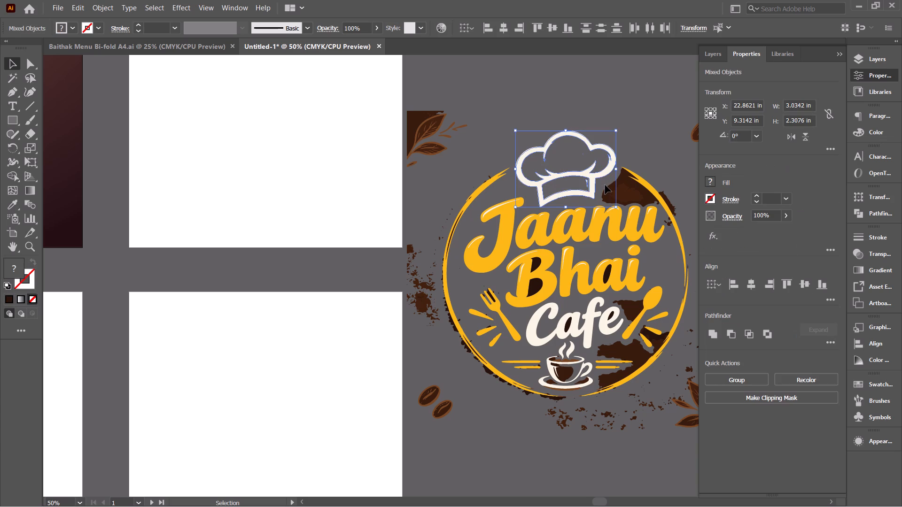
key(i)
click(601, 175)
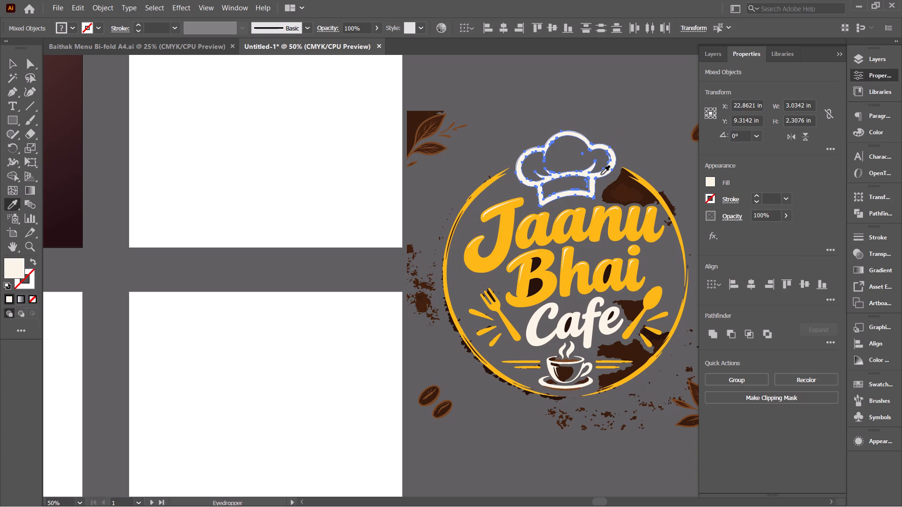
key(v)
key(ctrl+f)
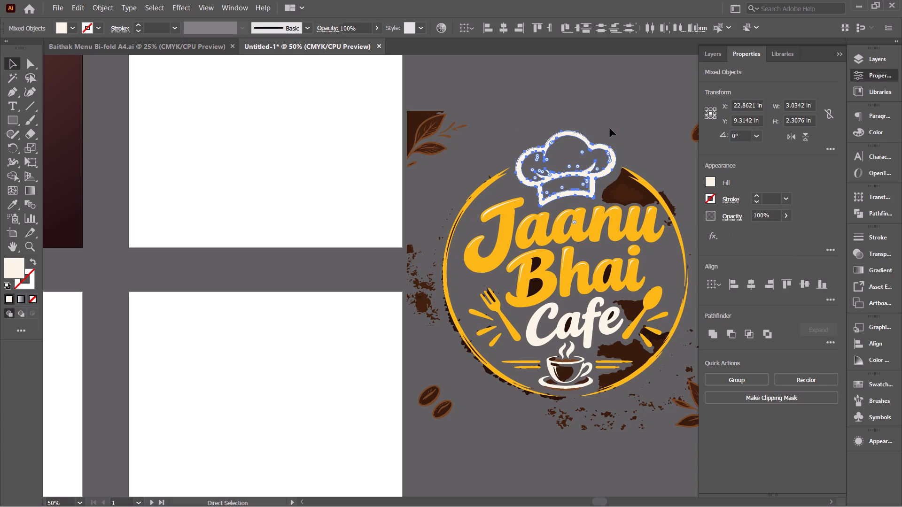
click(610, 128)
Delete the dark brown patches and specks between the chef hat, the word Jaanu and the ring's upper-right arc.
click(619, 182)
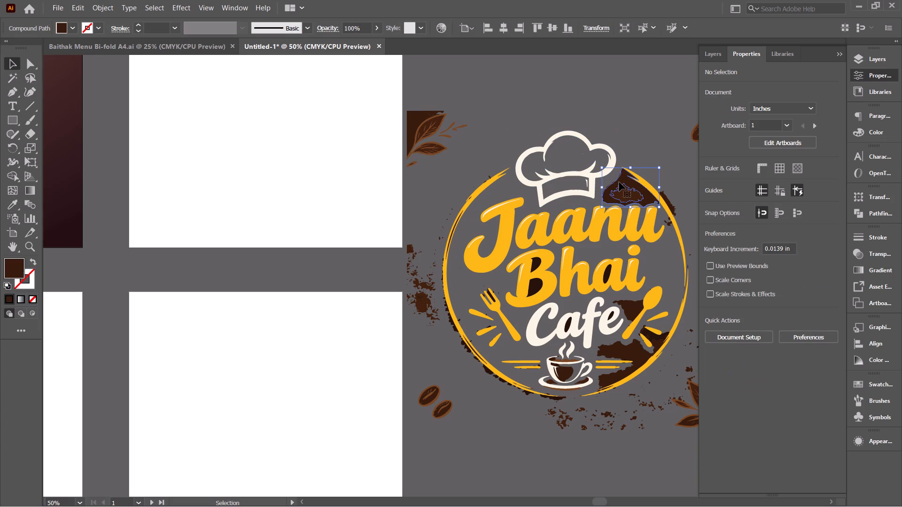
key(BackSpace)
click(621, 190)
key(BackSpace)
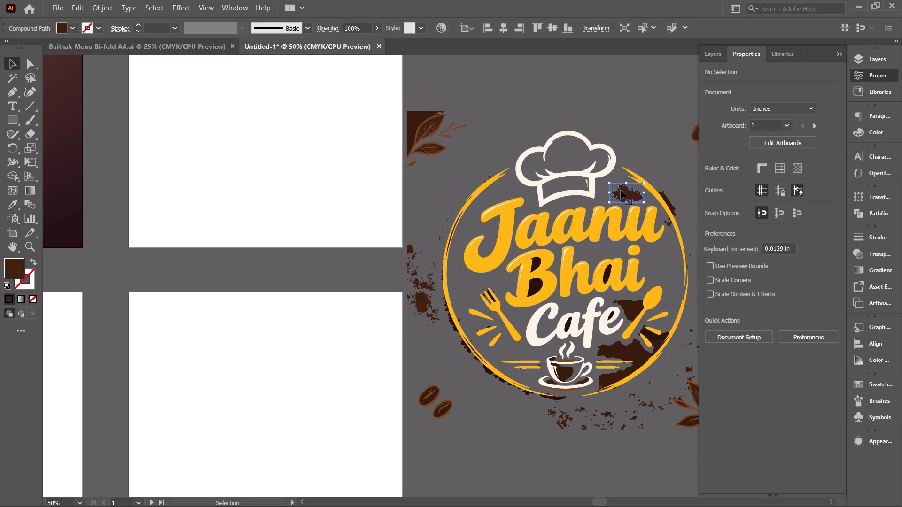
click(669, 203)
key(BackSpace)
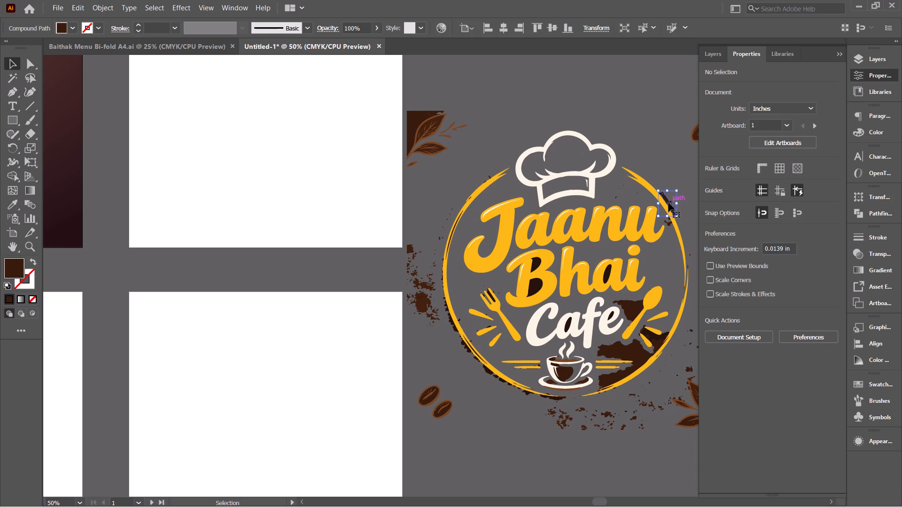
drag(601, 188, 634, 201)
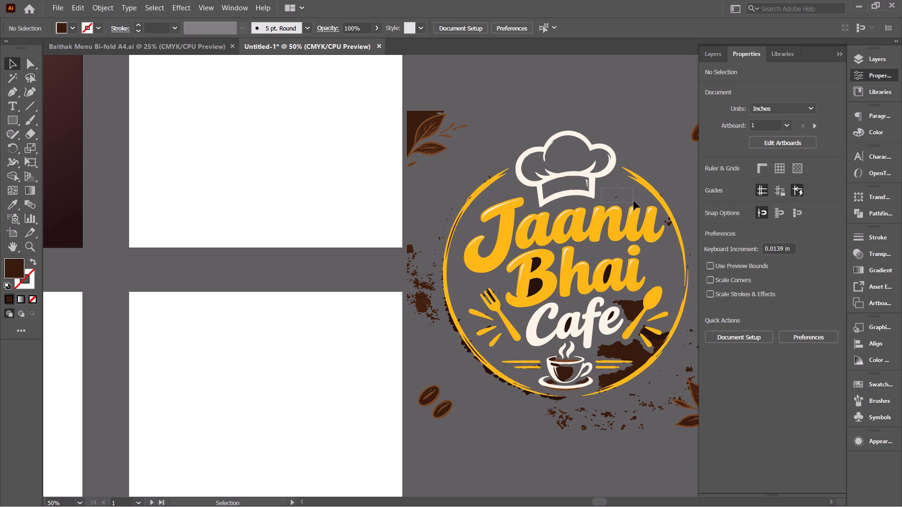
drag(634, 201, 634, 200)
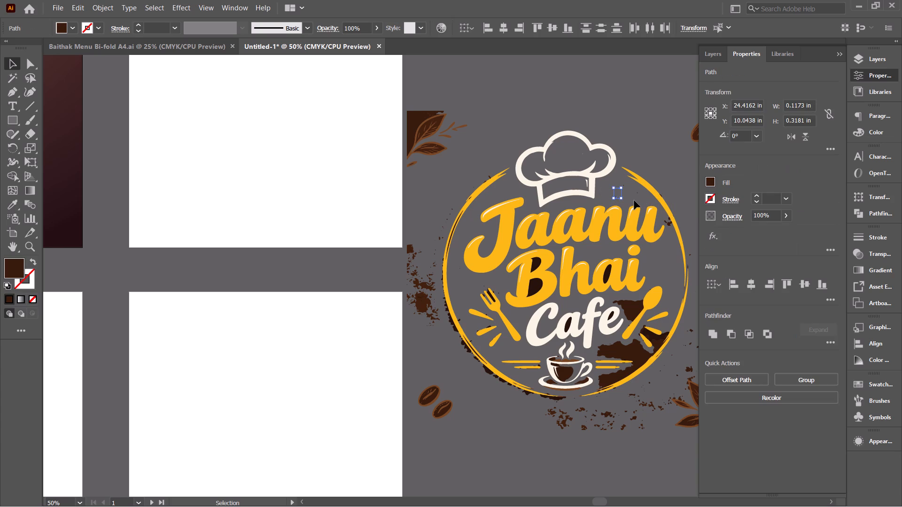
key(BackSpace)
drag(619, 184, 641, 196)
key(BackSpace)
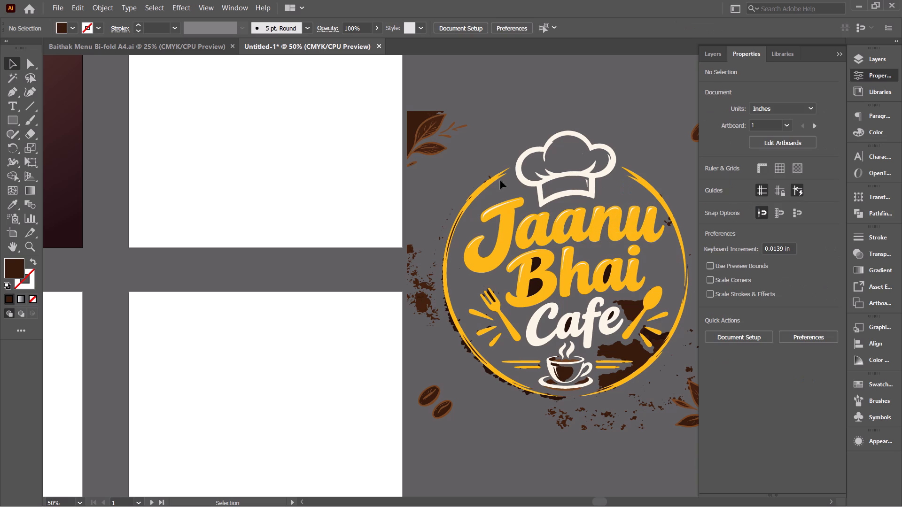
Delete the speck at the ring's upper-left arc plus the corner leaves, brown splatter and coffee beans outside the ring's left side.
click(489, 176)
key(BackSpace)
drag(461, 105, 373, 224)
drag(373, 224, 377, 173)
key(BackSpace)
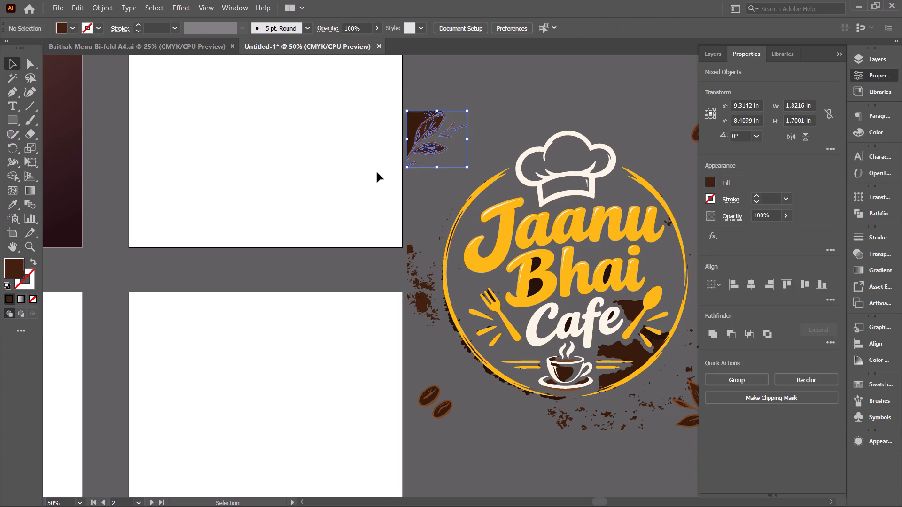
drag(386, 223, 435, 477)
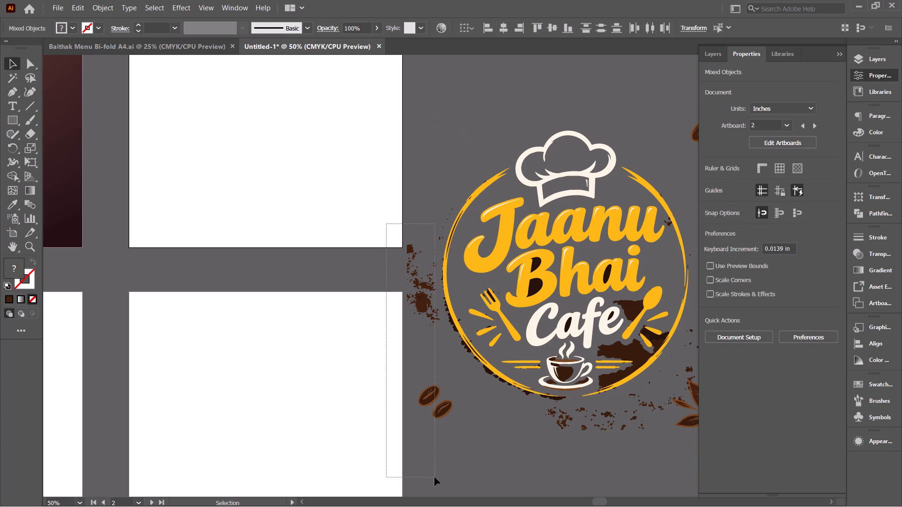
key(BackSpace)
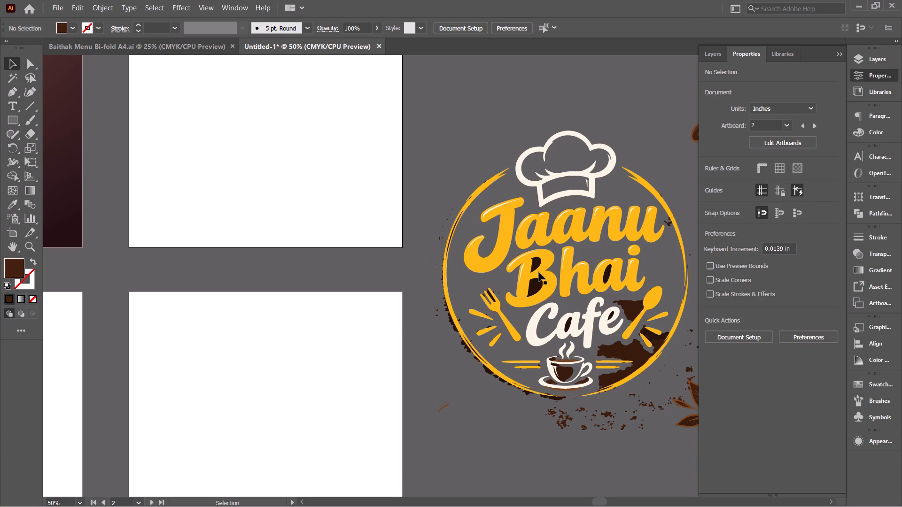
Delete the dark brown fills in the counters of the B and a in Bhai and the a in Cafe.
click(533, 285)
key(BackSpace)
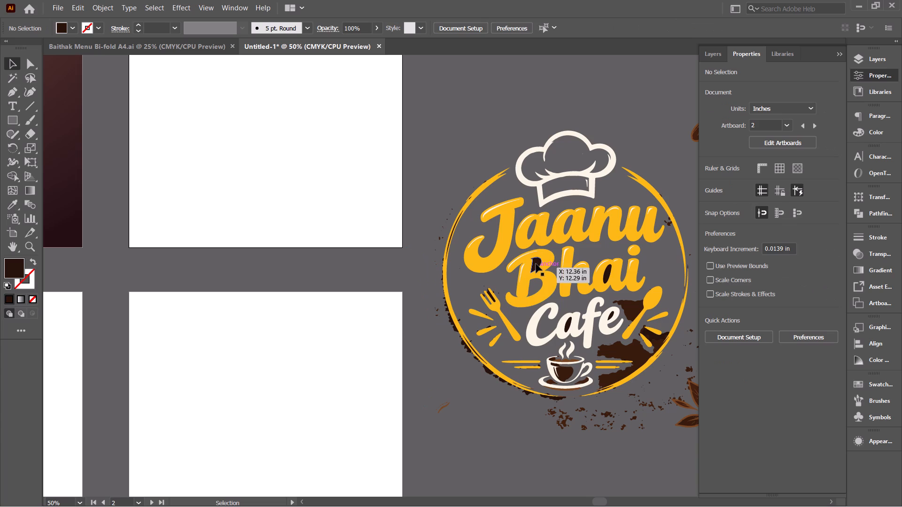
click(535, 262)
key(BackSpace)
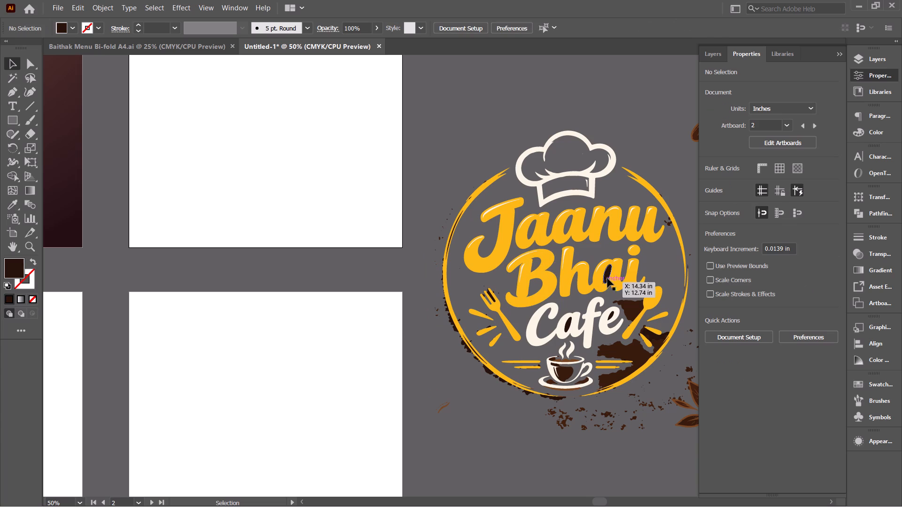
click(607, 278)
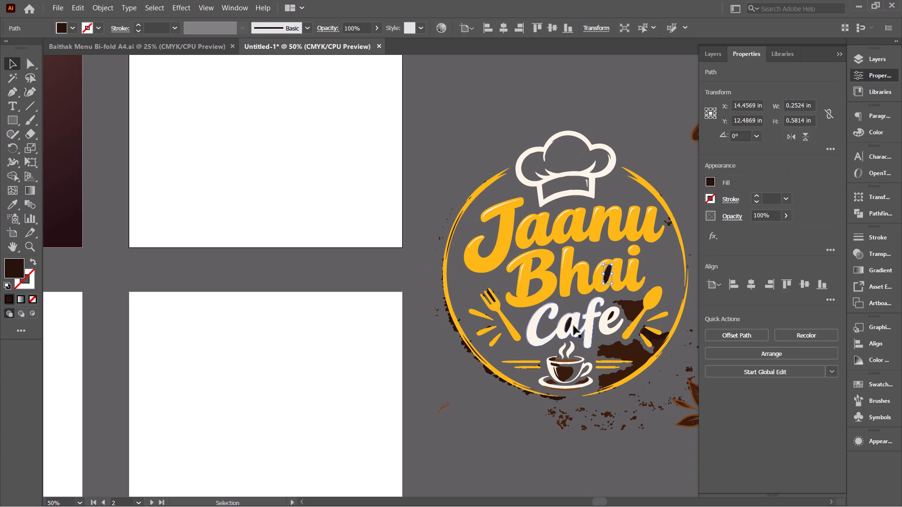
click(568, 323)
key(BackSpace)
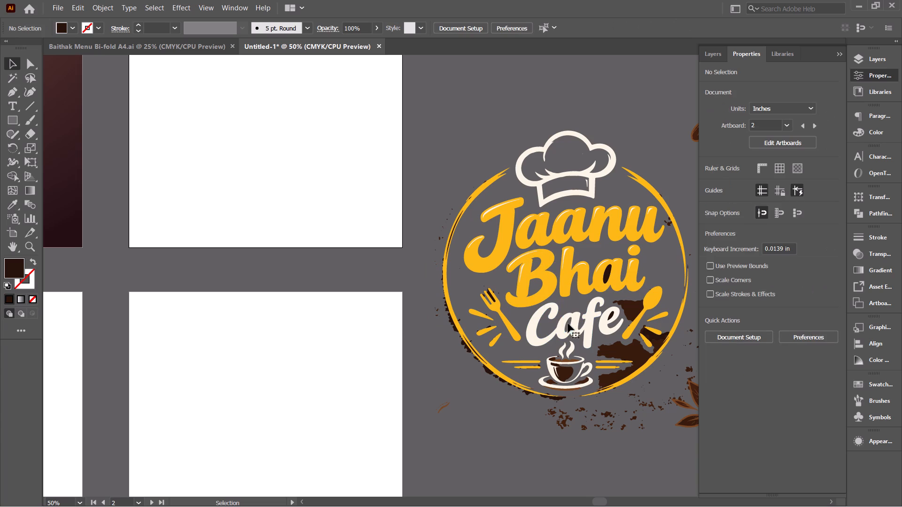
click(607, 277)
key(BackSpace)
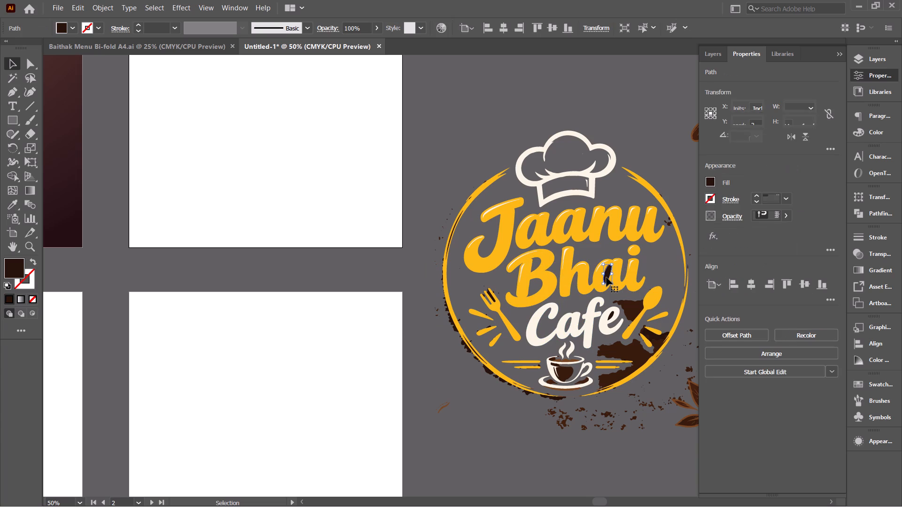
Delete the brown patches between Cafe and the spoon and beside the cup, plus the fill inside the e of Cafe.
click(628, 308)
key(BackSpace)
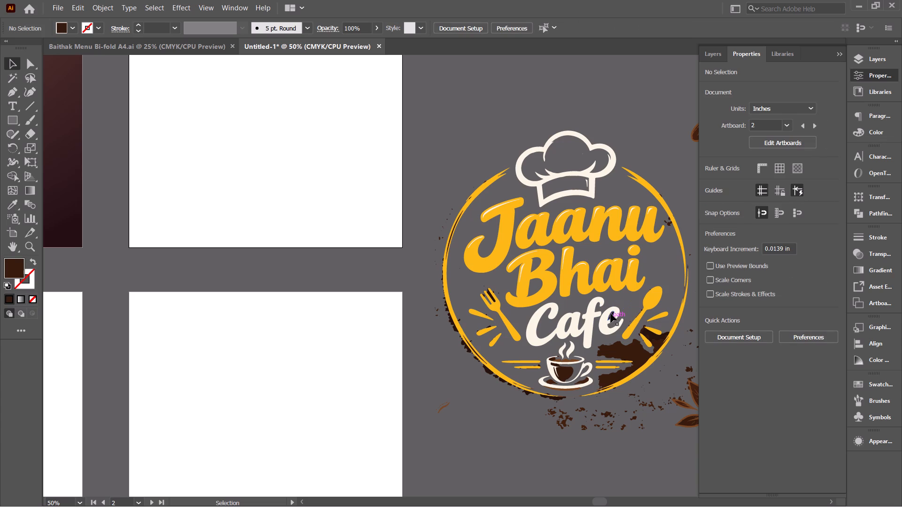
click(611, 314)
key(BackSpace)
click(621, 350)
key(BackSpace)
Delete the large brown fill from the coffee cup's body and select the small dark pieces left in it.
click(565, 373)
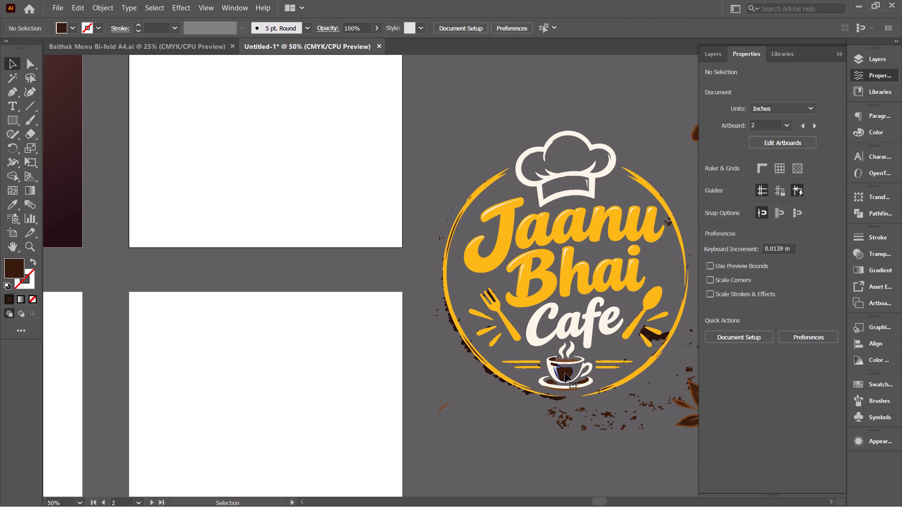
key(BackSpace)
click(556, 363)
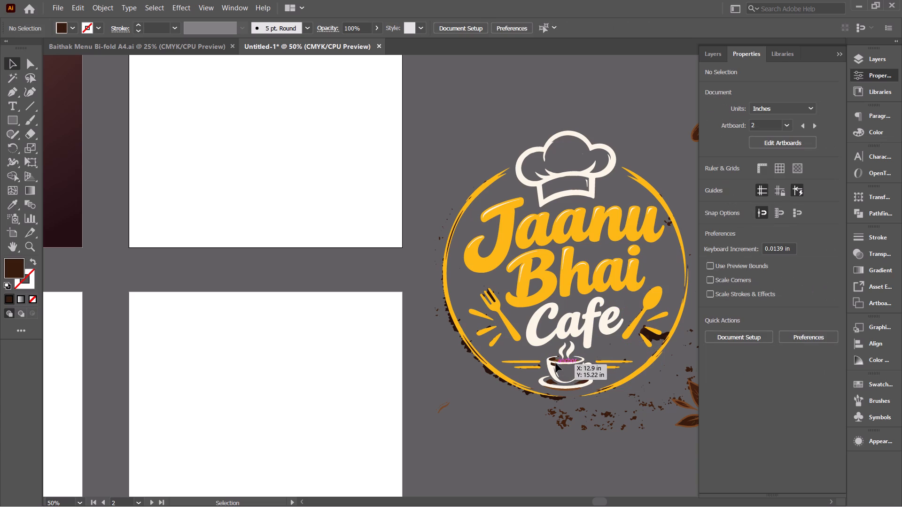
click(561, 369)
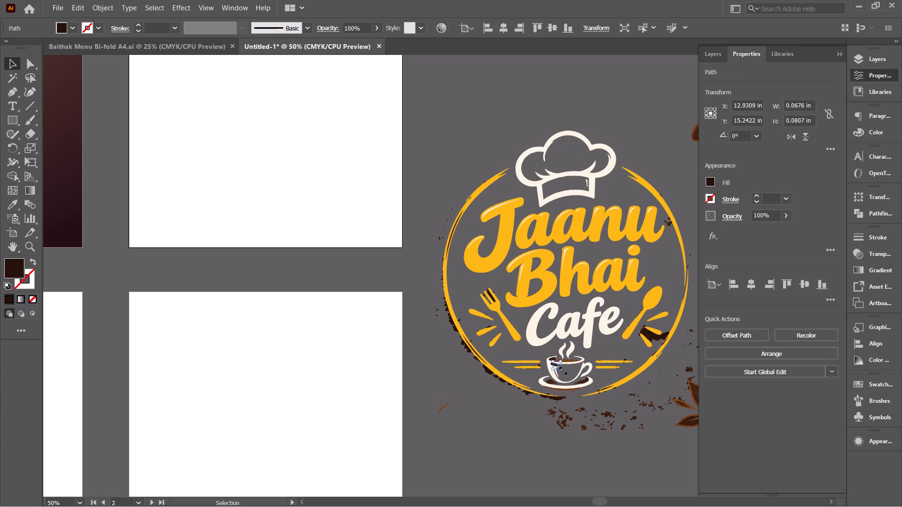
click(562, 369)
Delete the dark brown pieces between the fork's tines and the small specks around its tip.
ctrl+alt+scroll(491, 303, up, 1)
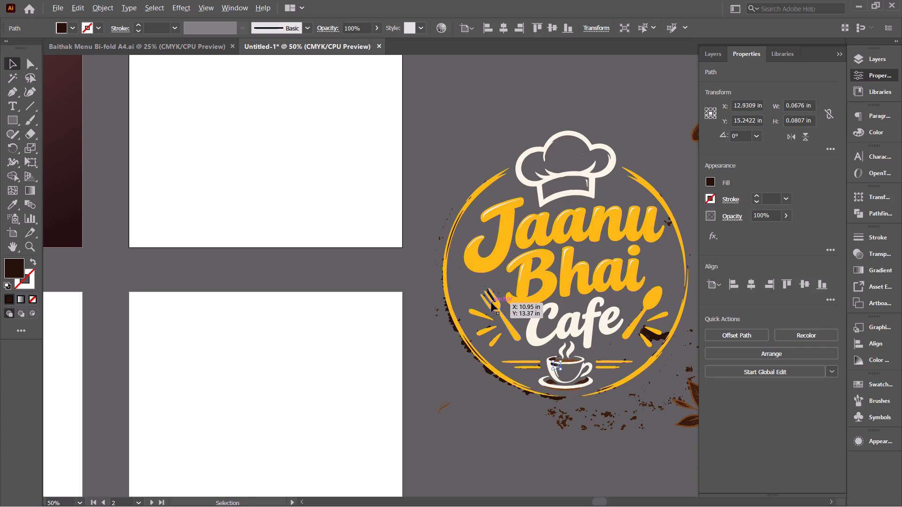
ctrl+alt+scroll(491, 303, up, 2)
click(494, 287)
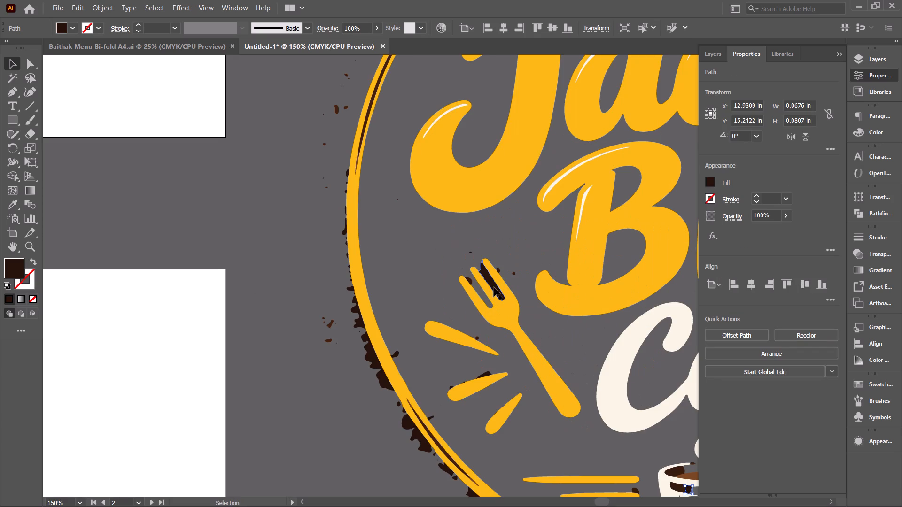
key(BackSpace)
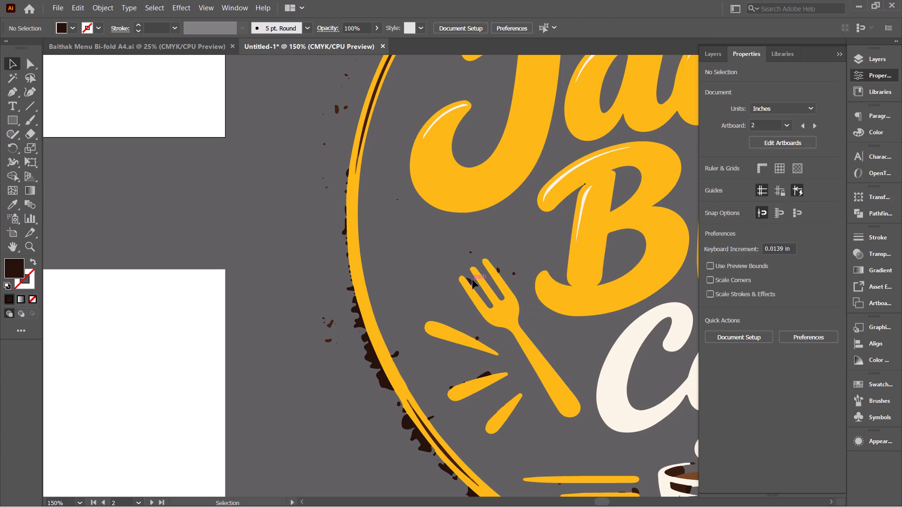
click(473, 280)
key(BackSpace)
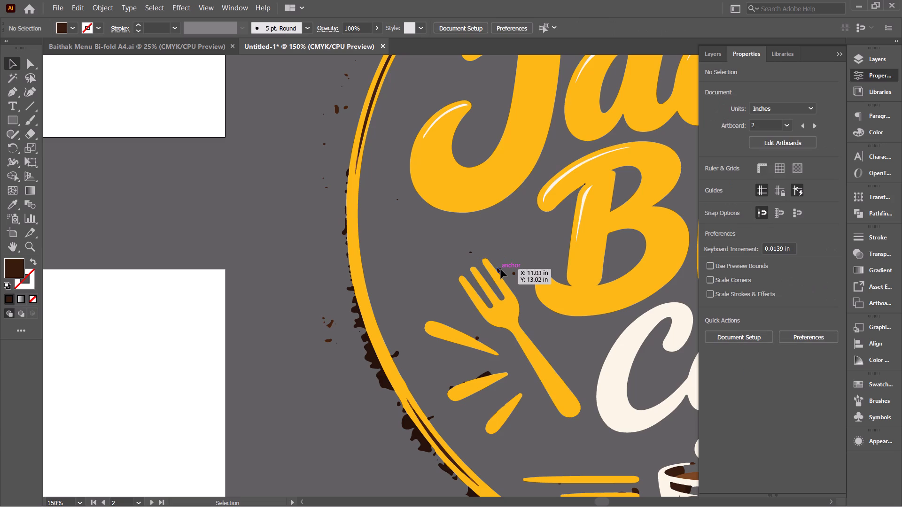
click(501, 269)
key(BackSpace)
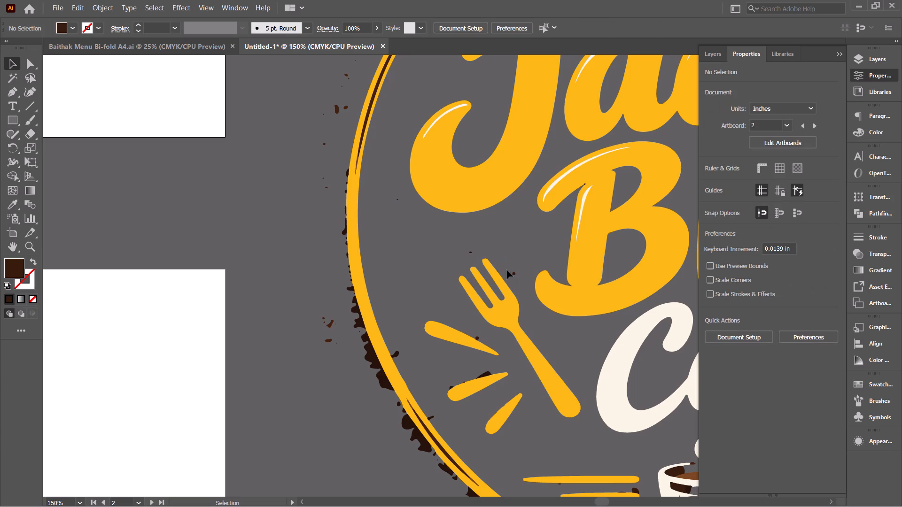
drag(507, 270, 515, 277)
key(BackSpace)
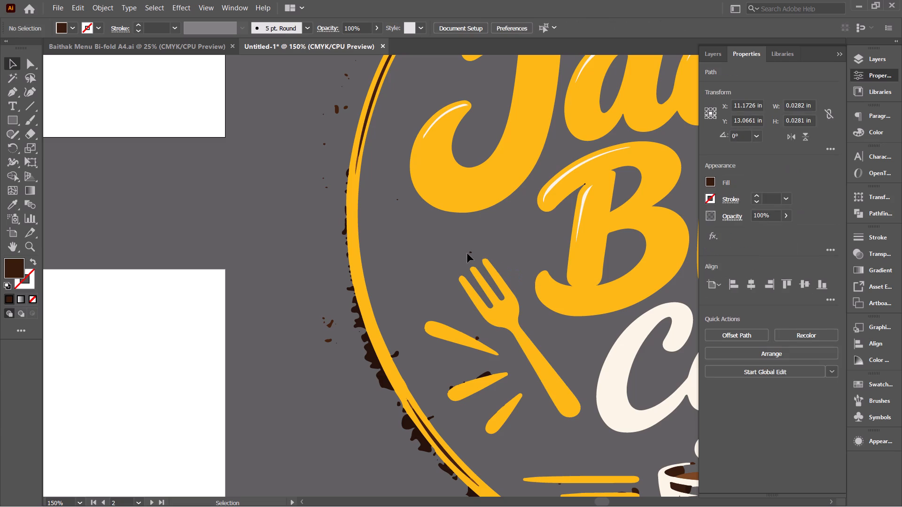
drag(462, 248, 476, 261)
key(backslash)
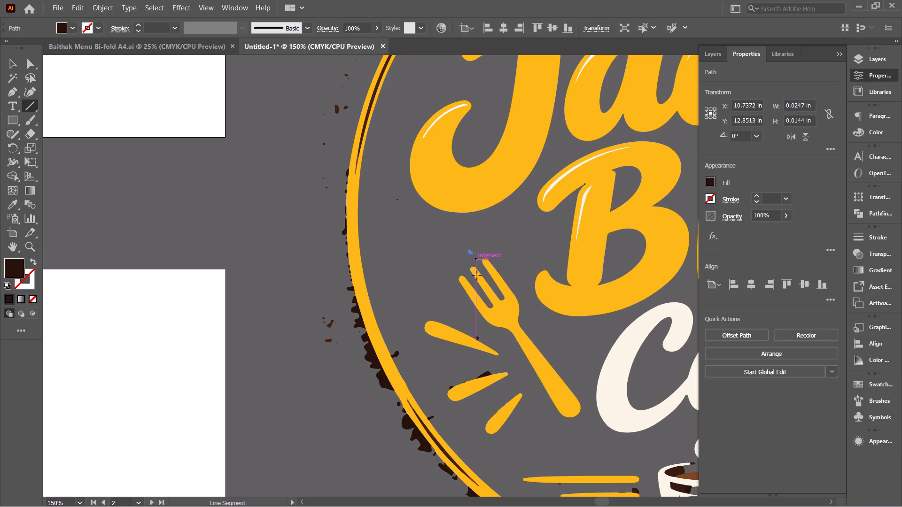
key(v)
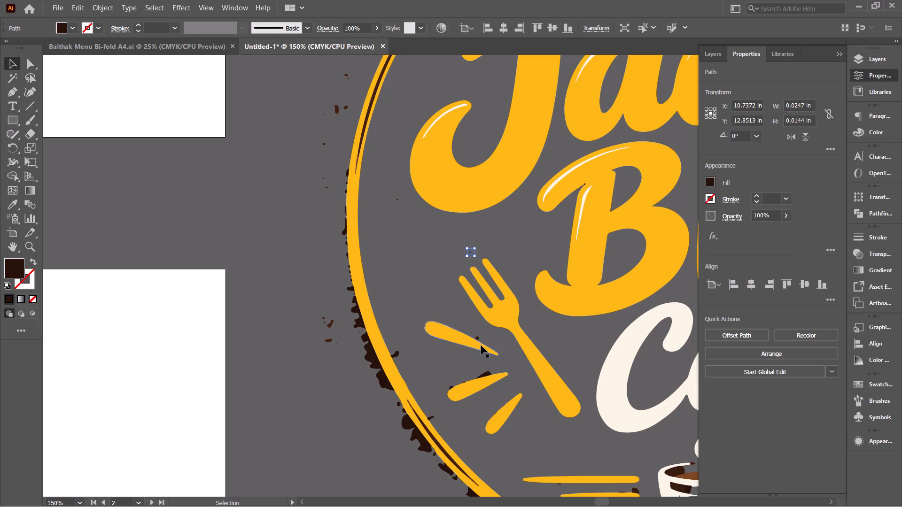
key(BackSpace)
Delete the brown specks along the upper and middle accent strokes beside the fork.
click(478, 336)
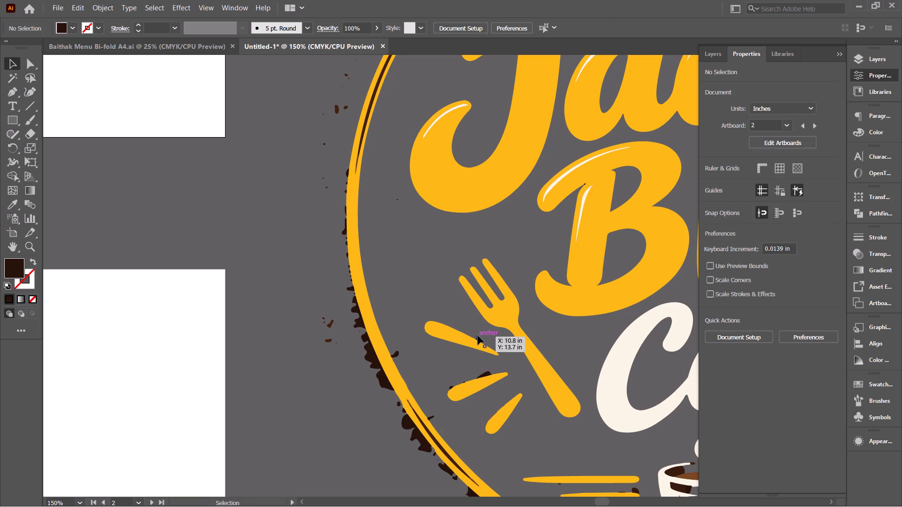
key(BackSpace)
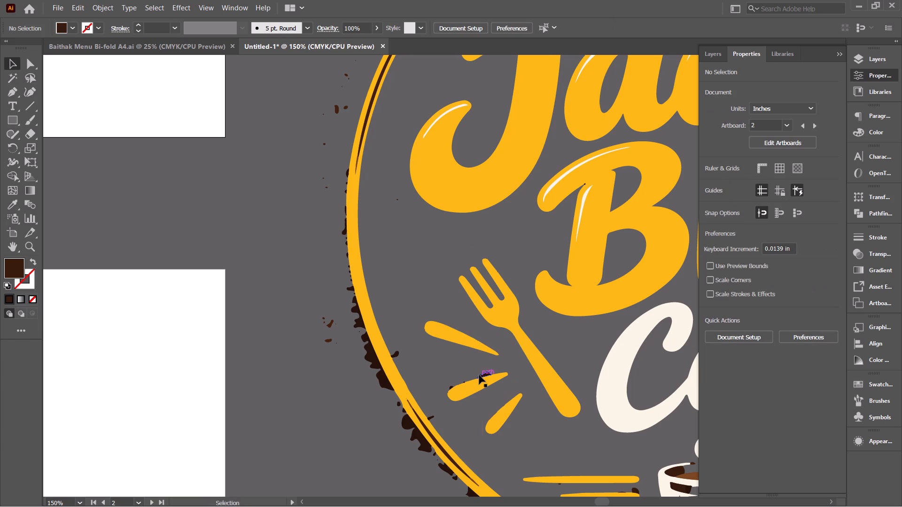
click(479, 375)
key(BackSpace)
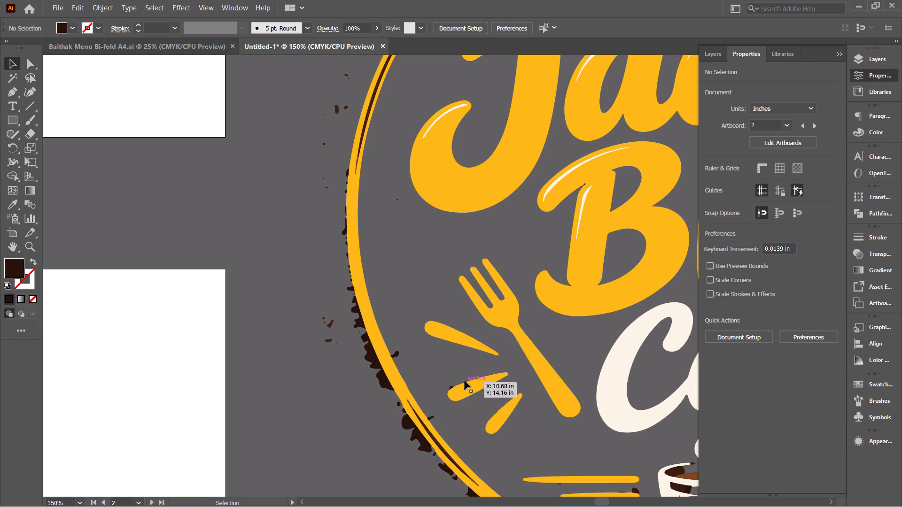
click(464, 381)
key(BackSpace)
click(451, 386)
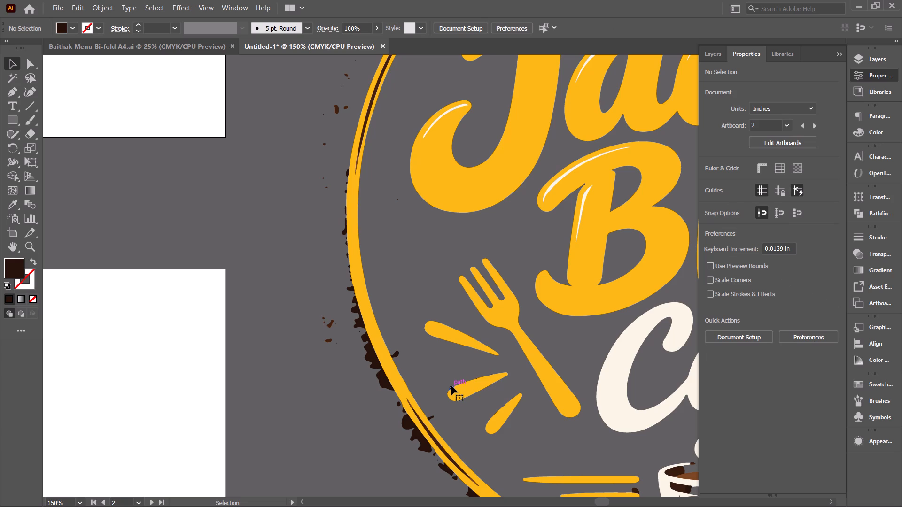
key(BackSpace)
Delete the two dark brown specks on the ring's inner edge at its lower left.
click(400, 353)
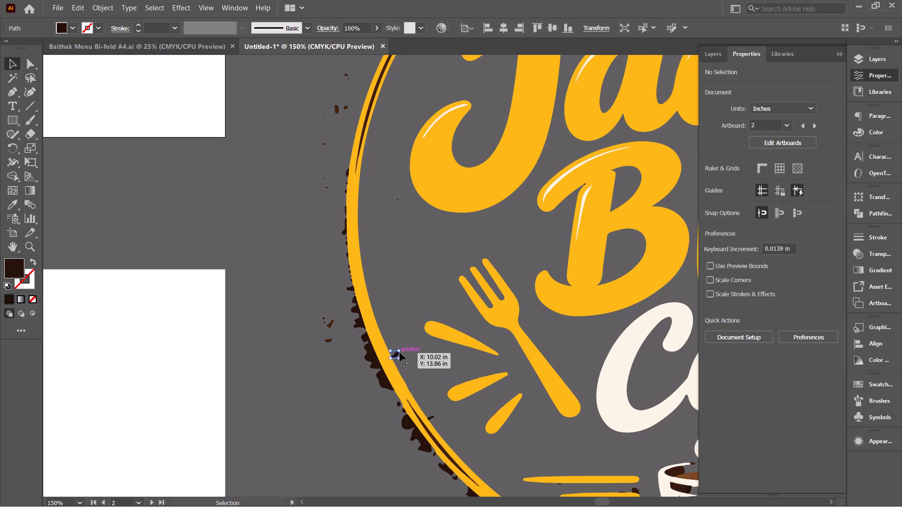
key(BackSpace)
click(432, 417)
key(BackSpace)
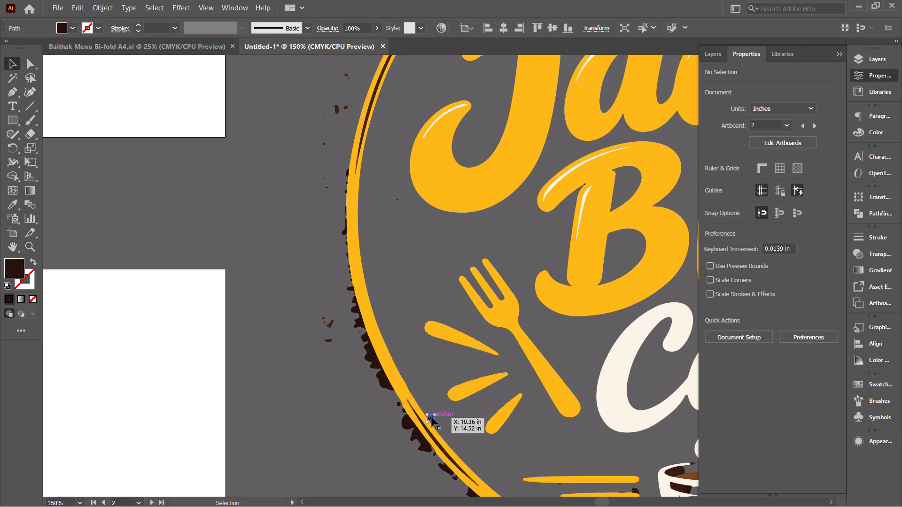
Delete the brown sliver inside the ring's lower-left stretch and the dark jagged pieces along its outer edge up to the fork's height.
click(430, 434)
key(BackSpace)
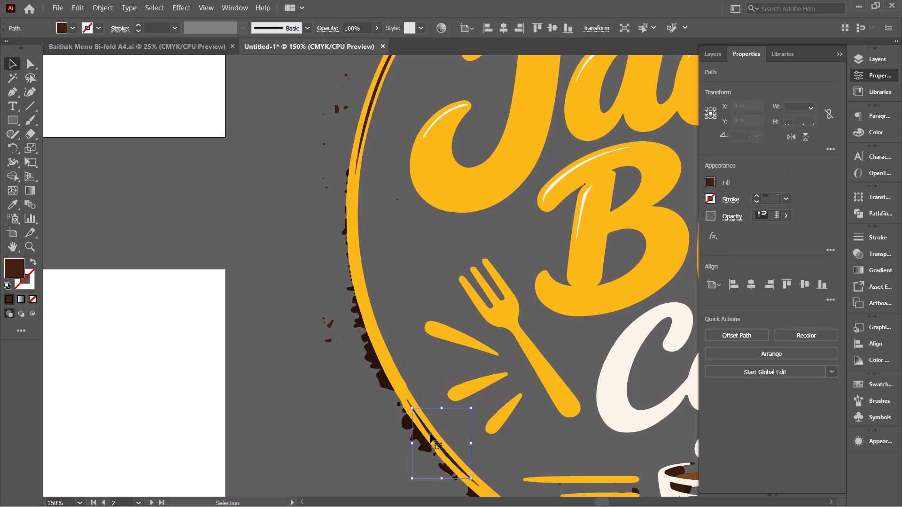
click(416, 435)
key(BackSpace)
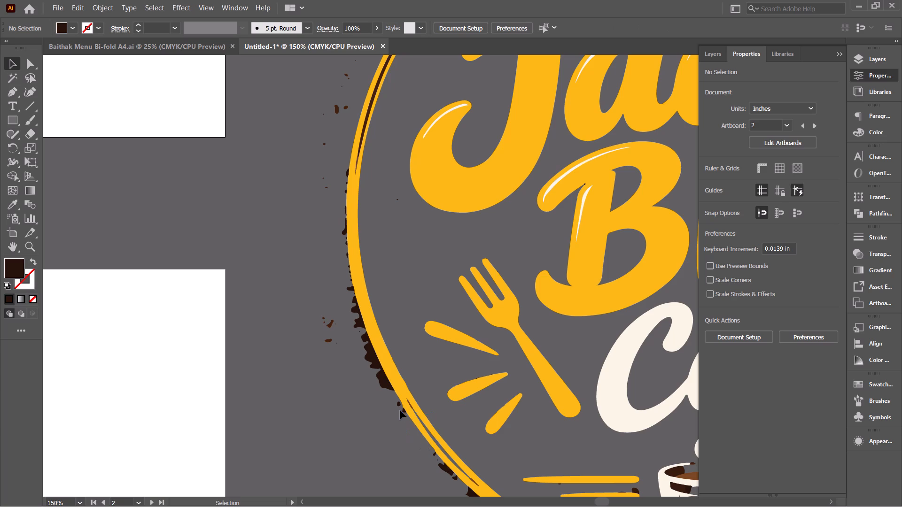
click(403, 411)
key(BackSpace)
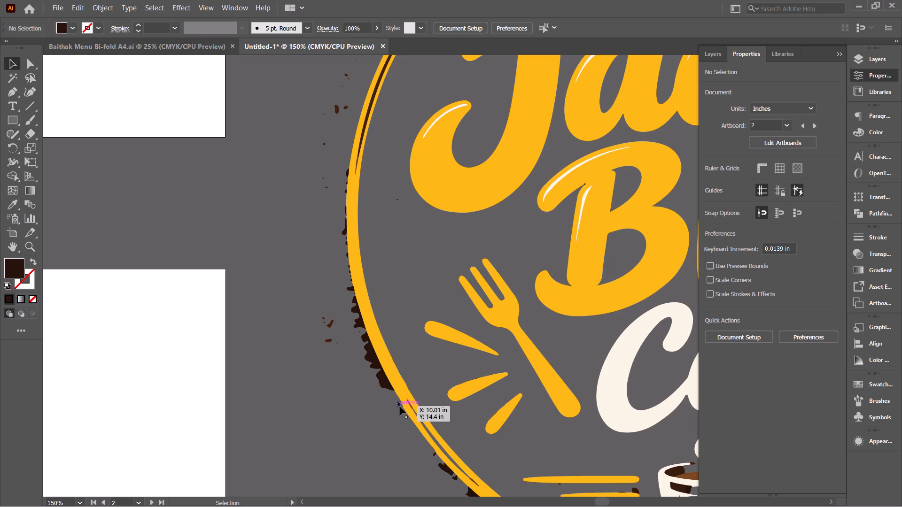
click(400, 407)
key(BackSpace)
click(378, 377)
key(BackSpace)
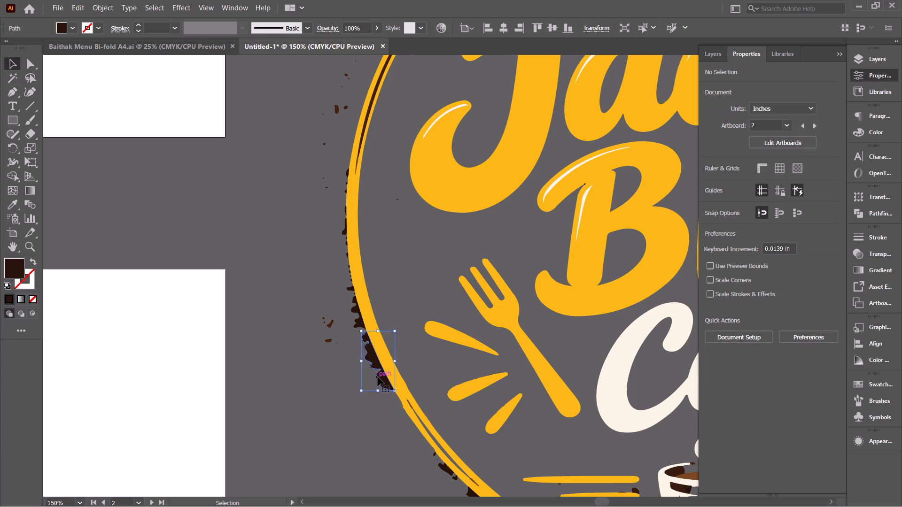
click(356, 327)
key(BackSpace)
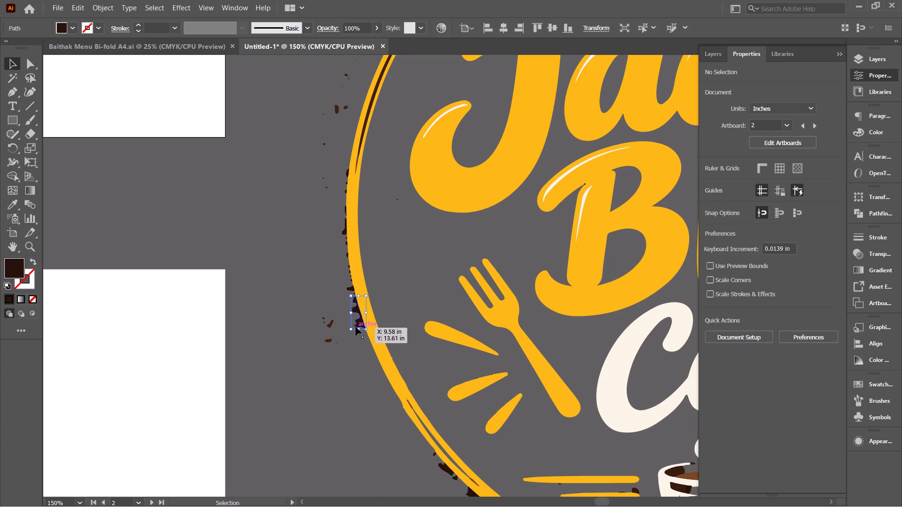
Delete the stray brown specks floating outside the ring's left side, from the accent strokes' height up to the J's hook.
drag(332, 302, 314, 403)
key(BackSpace)
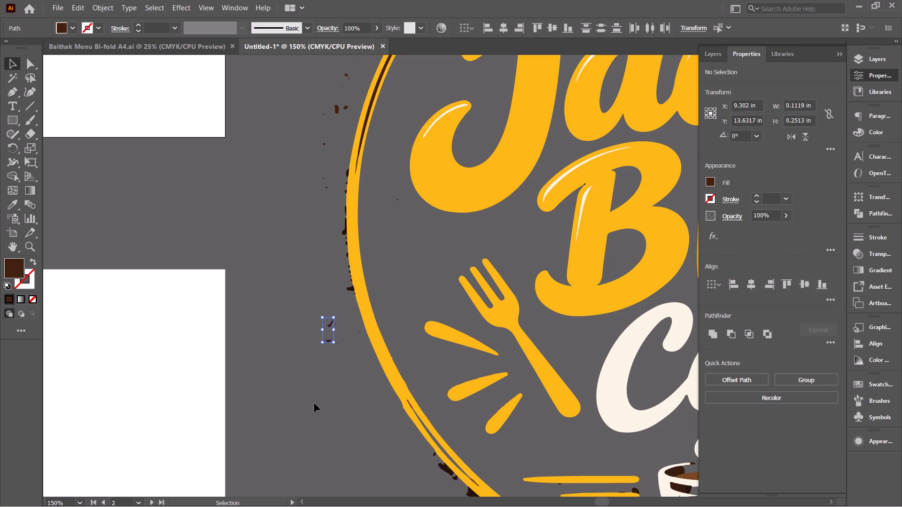
scroll(308, 210, up, 2)
drag(305, 127, 317, 155)
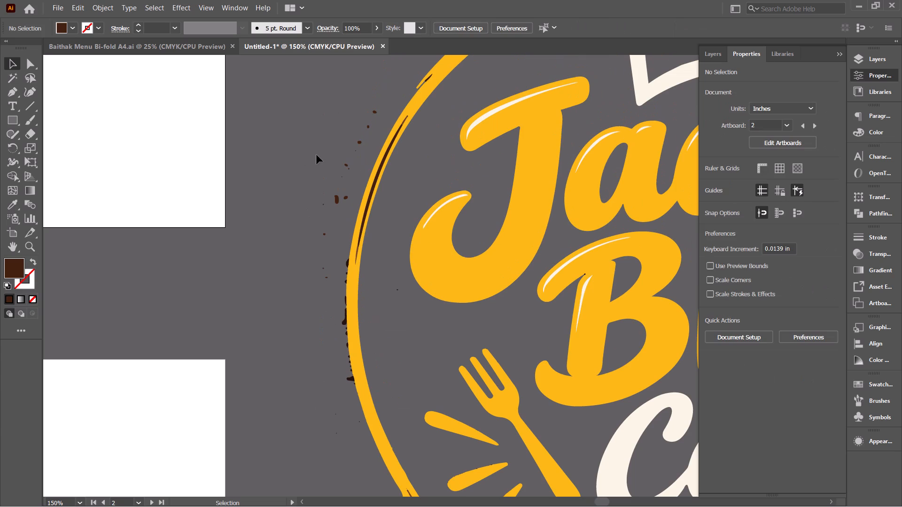
drag(317, 155, 342, 340)
drag(342, 340, 342, 363)
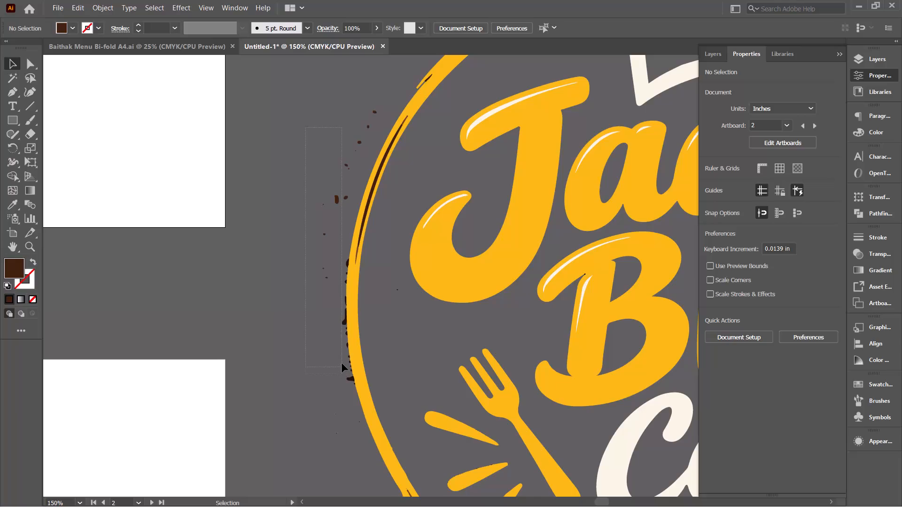
drag(342, 363, 344, 364)
key(BackSpace)
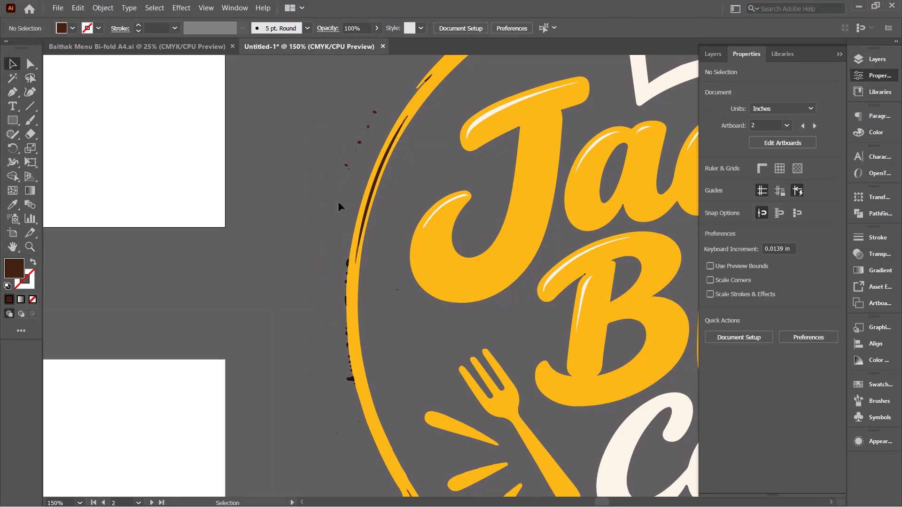
Delete the remaining brown specks outside the ring's upper-left curve, keeping the ring itself out of the selection.
drag(317, 79, 376, 166)
drag(376, 166, 376, 140)
key(BackSpace)
drag(376, 140, 328, 182)
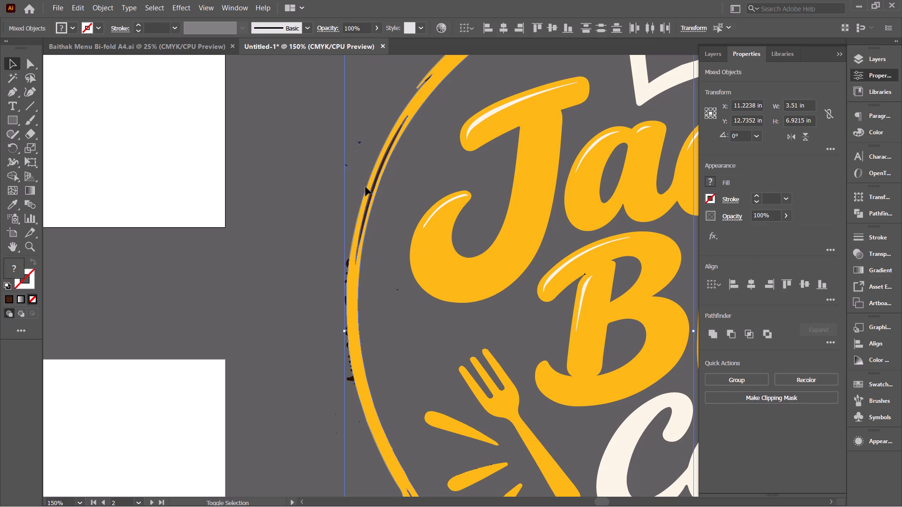
shift+click(368, 190)
shift+click(372, 192)
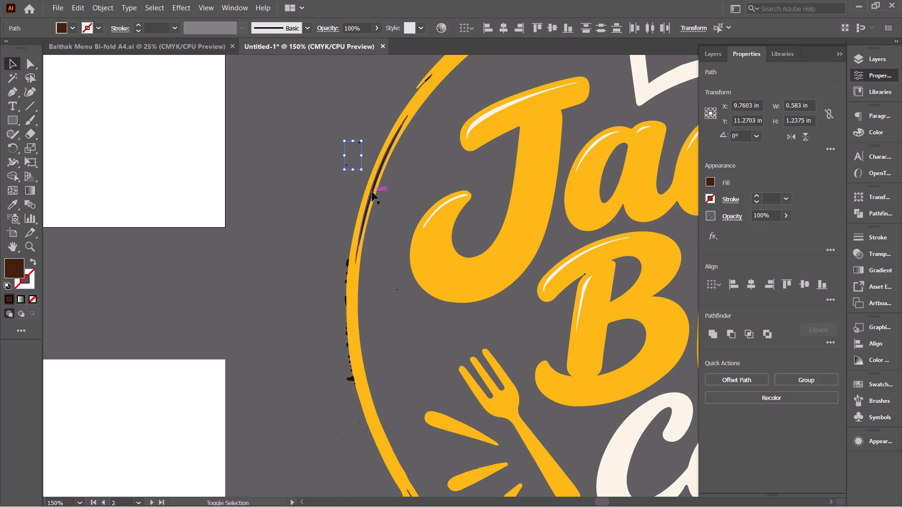
key(BackSpace)
Delete the long brown sliver inside the ring's upper-left stretch, the remnant at its lower end and the adjacent dark outer-edge speck.
click(372, 192)
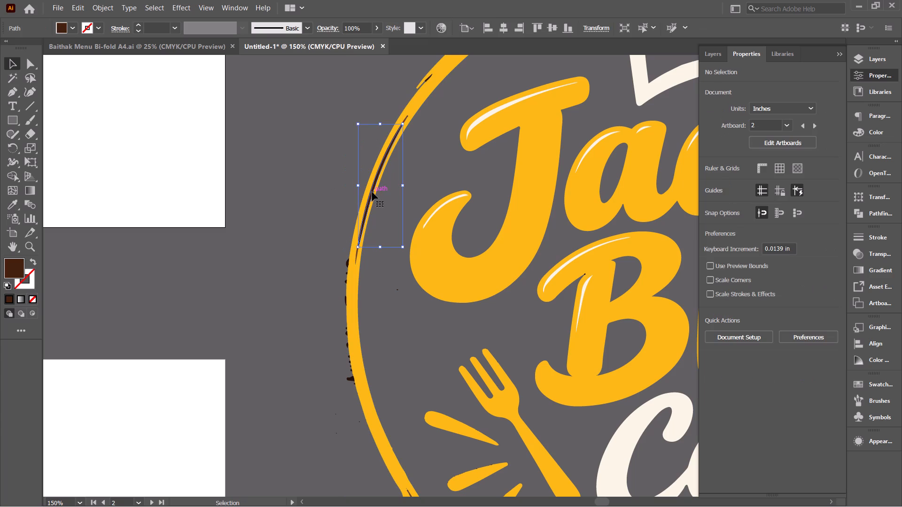
key(BackSpace)
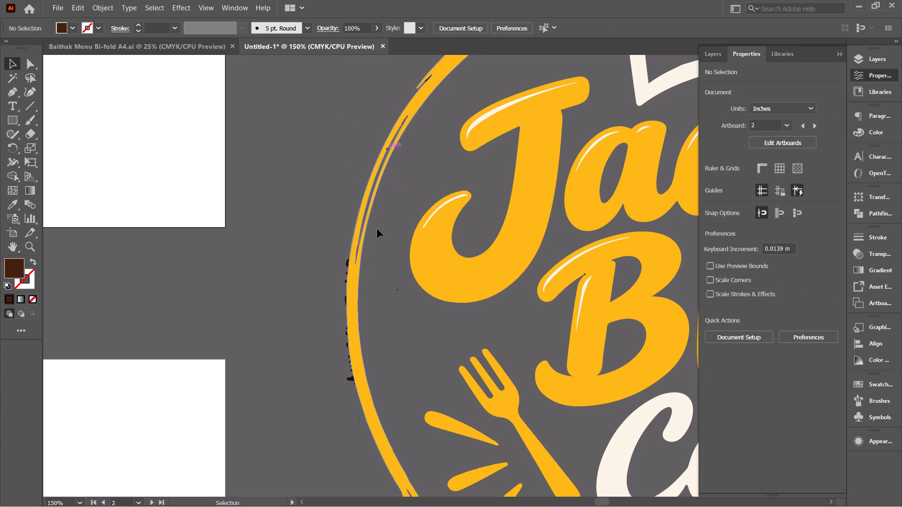
click(346, 263)
key(BackSpace)
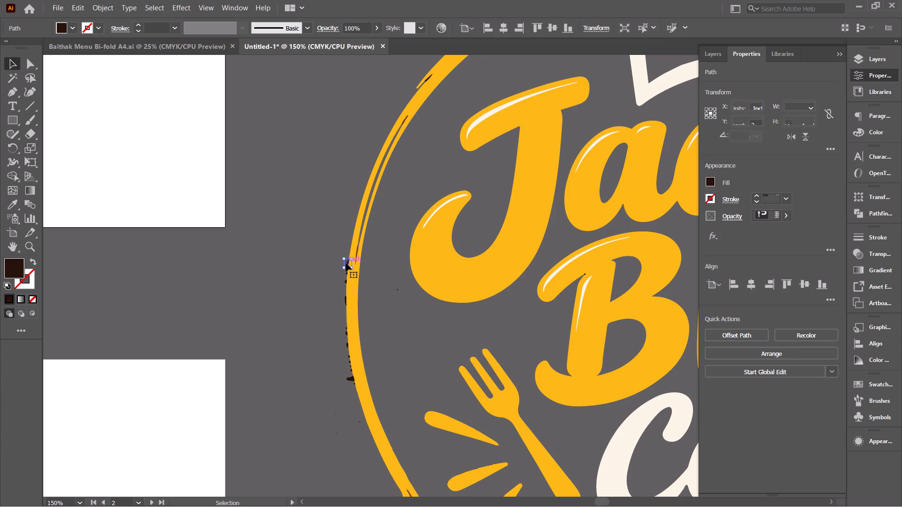
click(356, 253)
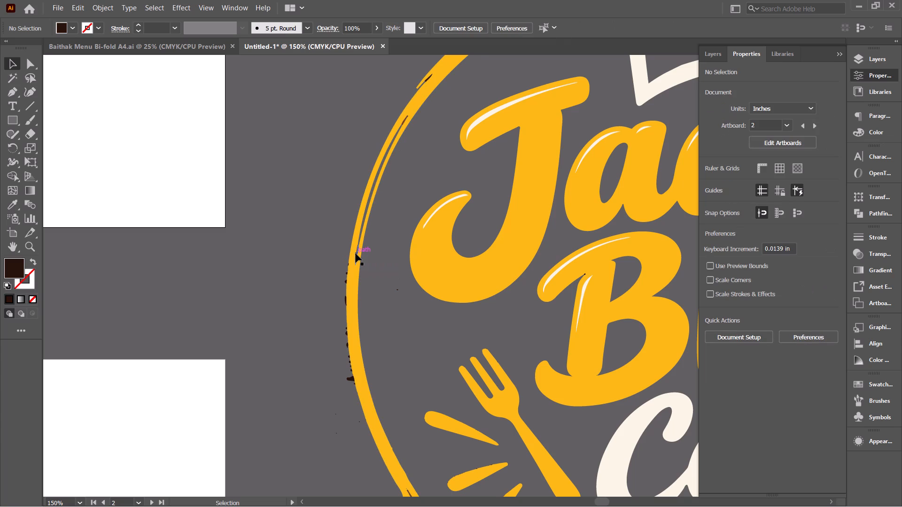
key(BackSpace)
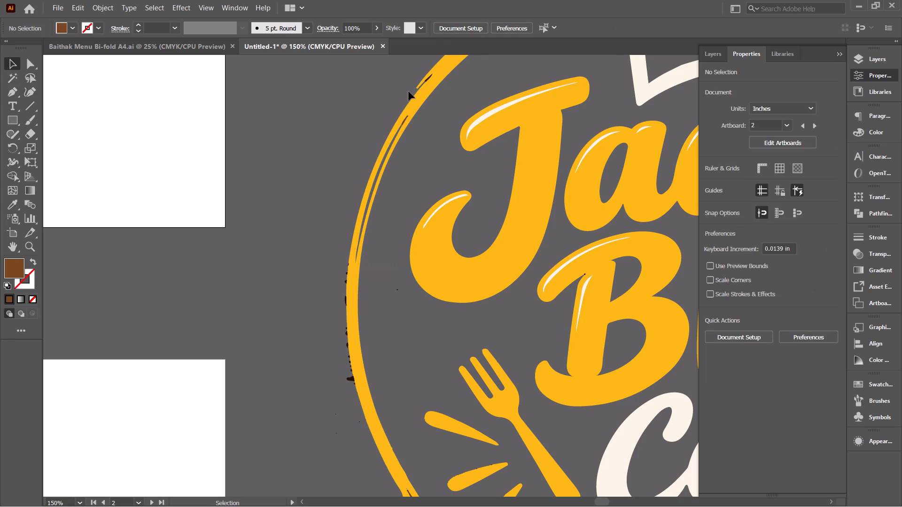
Delete the small brown remnants in the ring's short upper-left gap and at the top end of the long gap.
click(430, 77)
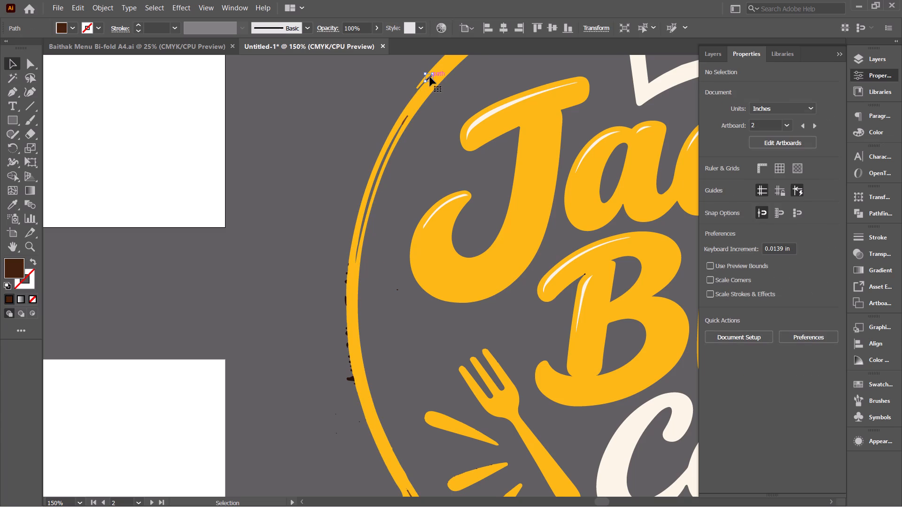
key(BackSpace)
click(404, 119)
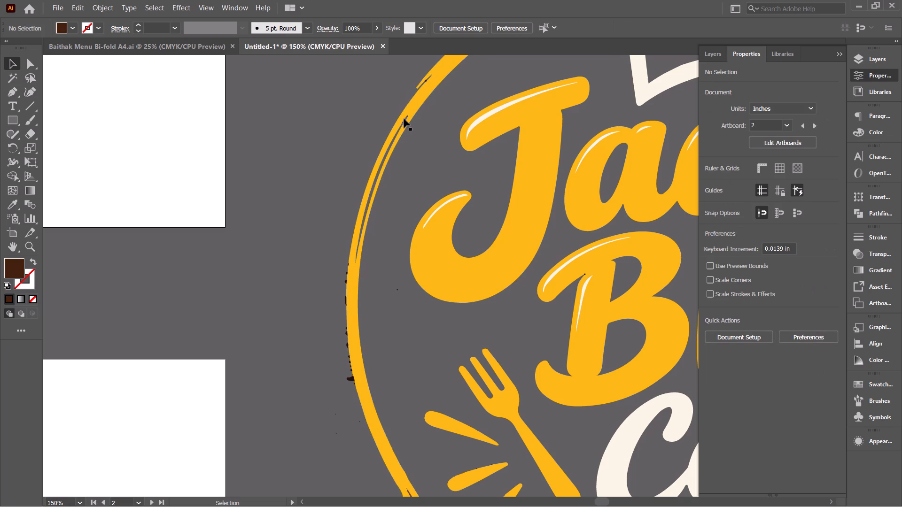
key(BackSpace)
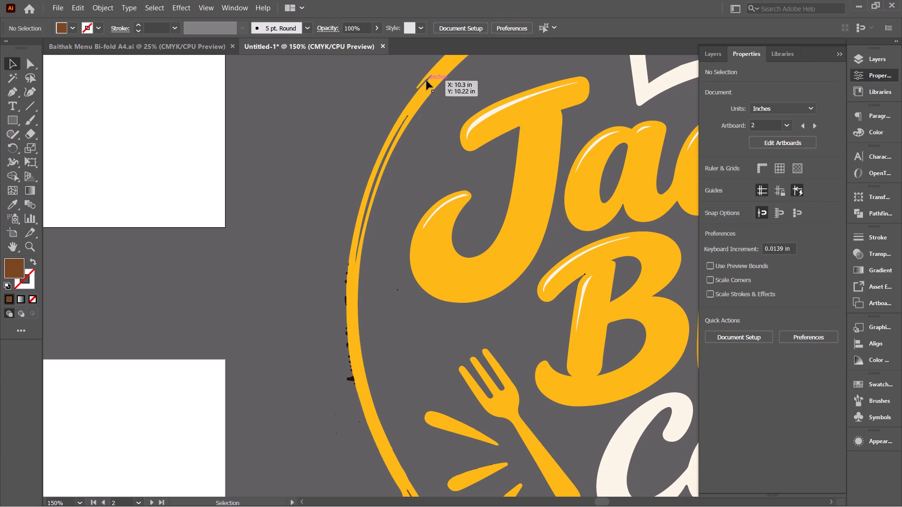
click(427, 81)
key(BackSpace)
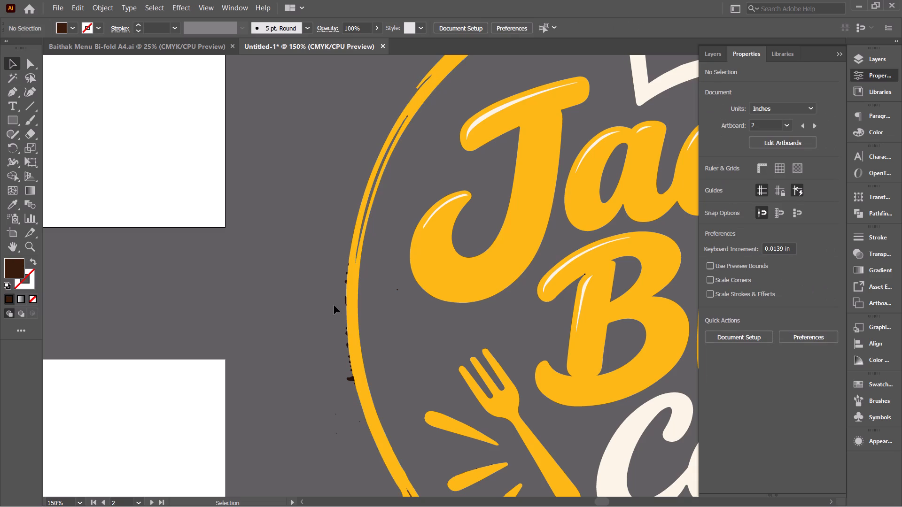
Delete the three dark specks on the ring's outer left edge, just below the long gap's lower end.
click(347, 302)
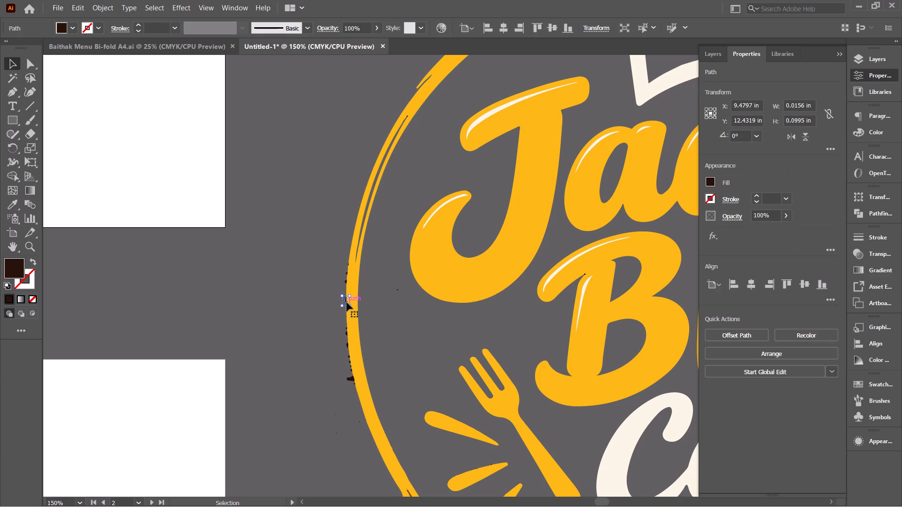
key(BackSpace)
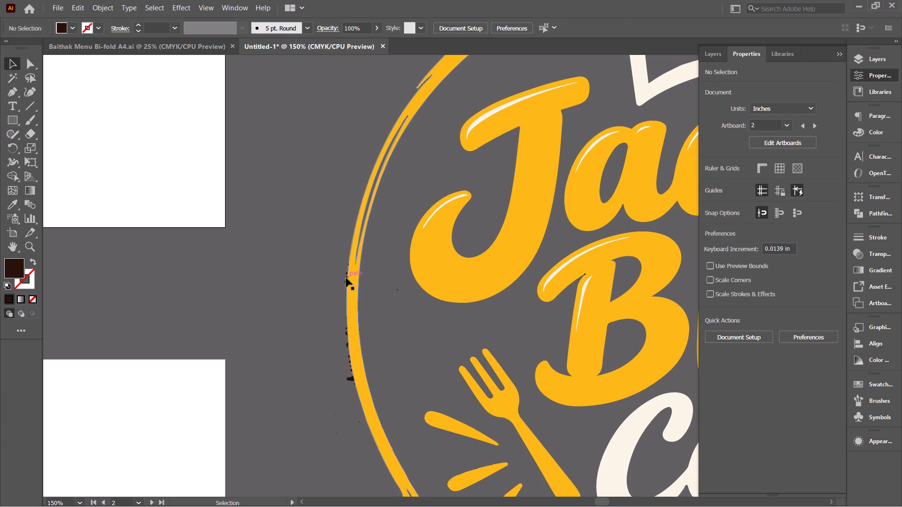
click(346, 274)
key(BackSpace)
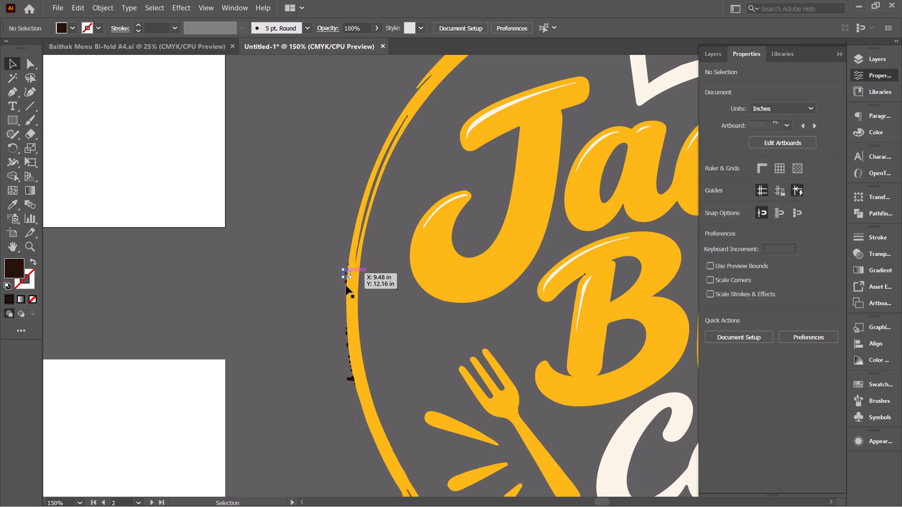
click(346, 283)
key(BackSpace)
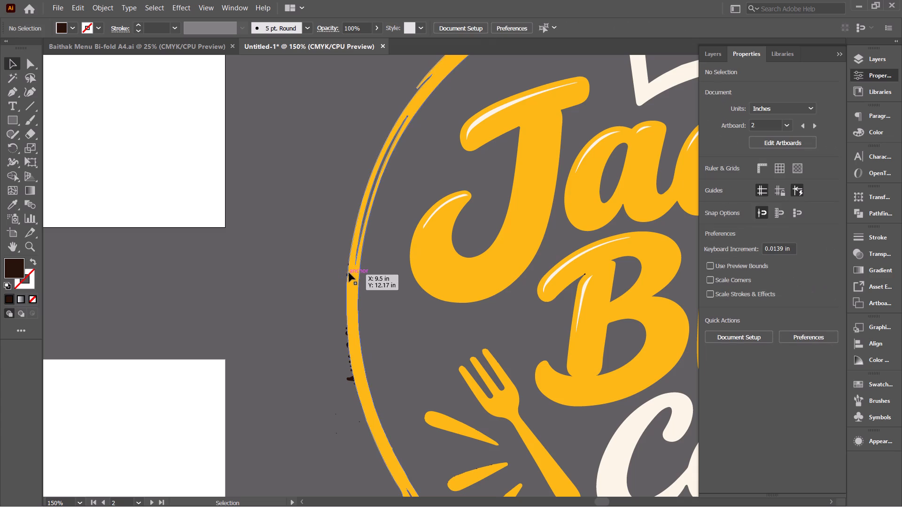
Recolor the ring and the tiny dark bits on its left edge below the long gap with the ring's yellow, using the Eyedropper.
click(349, 264)
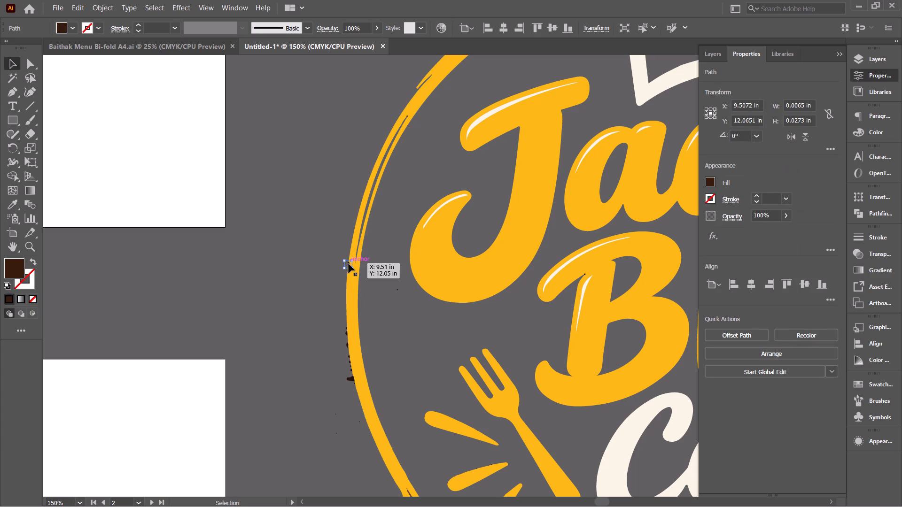
drag(328, 261, 378, 289)
key(i)
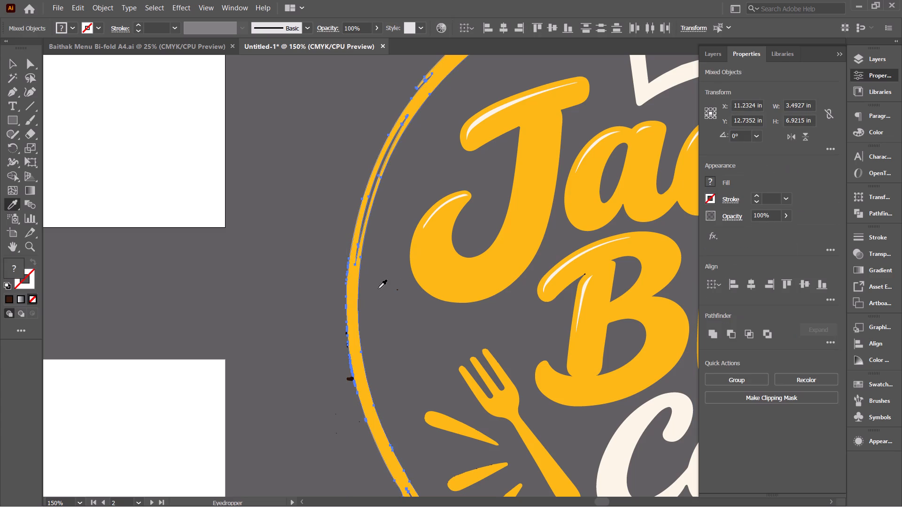
click(351, 285)
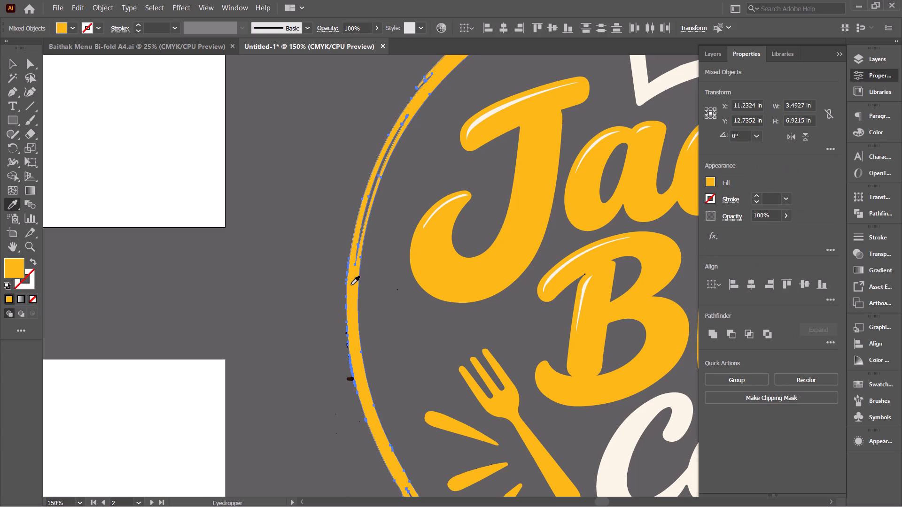
key(v)
click(342, 342)
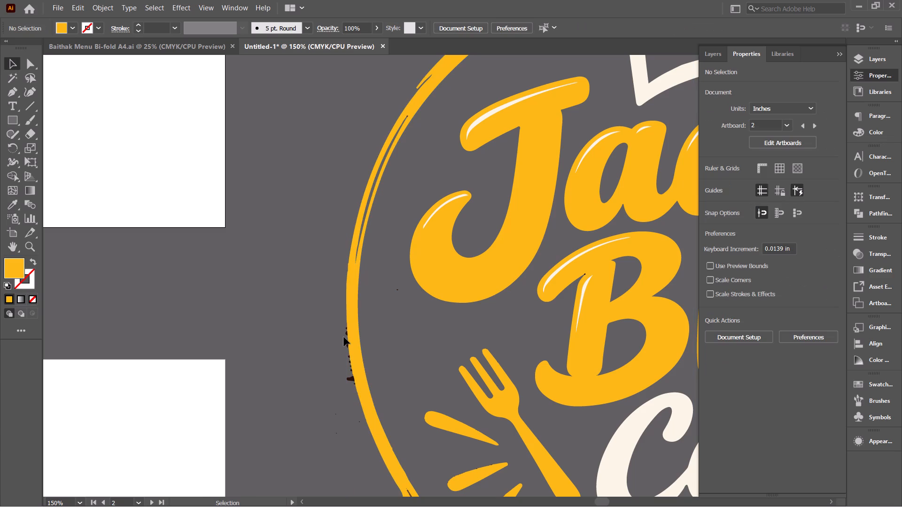
Delete the dark speck on the ring's outer left edge, level with the lower bowl of the B.
click(345, 335)
key(BackSpace)
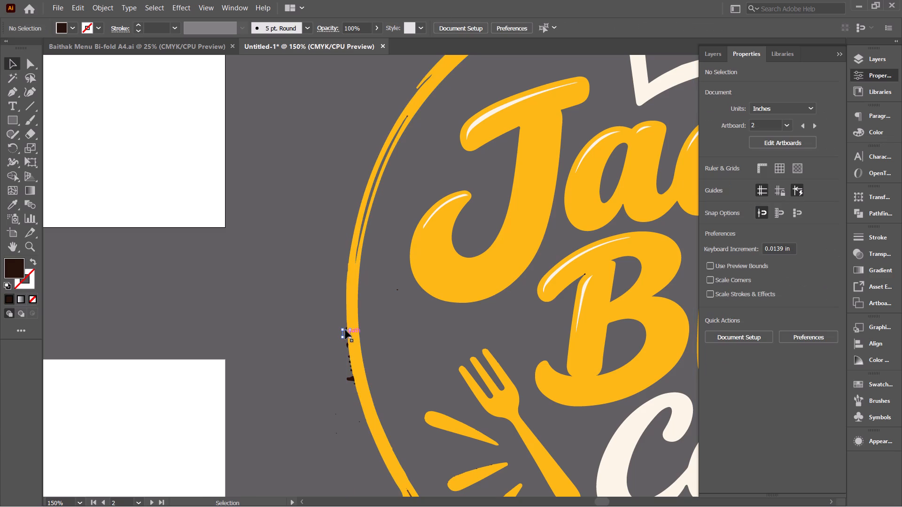
Recolor the ring and the tiny dark remnant left at the deleted speck's spot with the ring's yellow, using the Eyedropper.
click(324, 321)
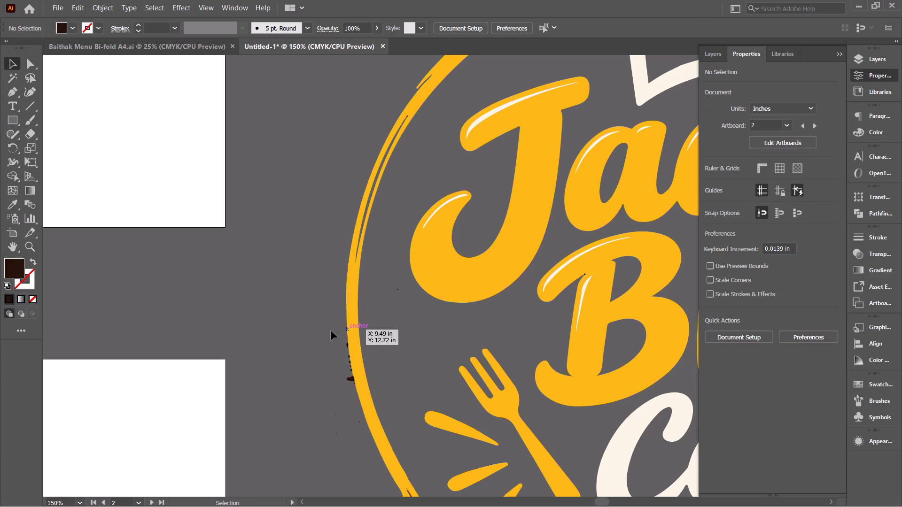
drag(332, 323, 387, 331)
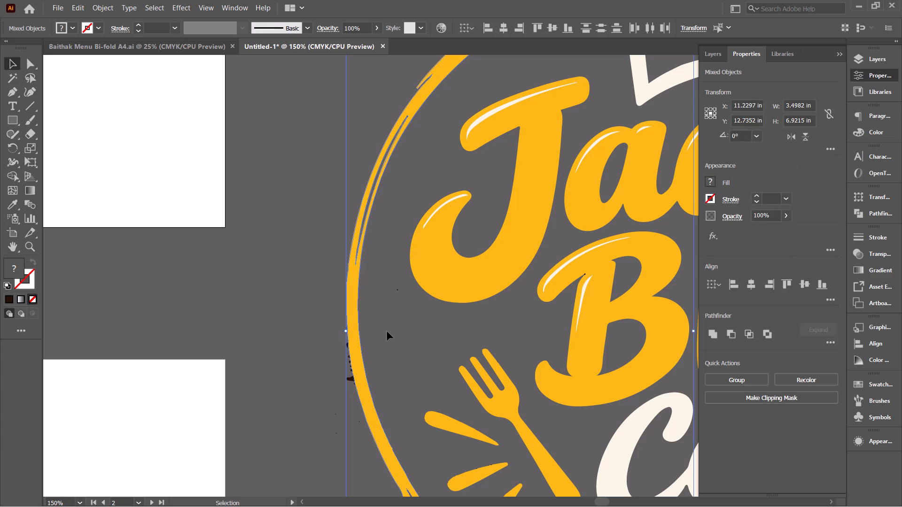
key(i)
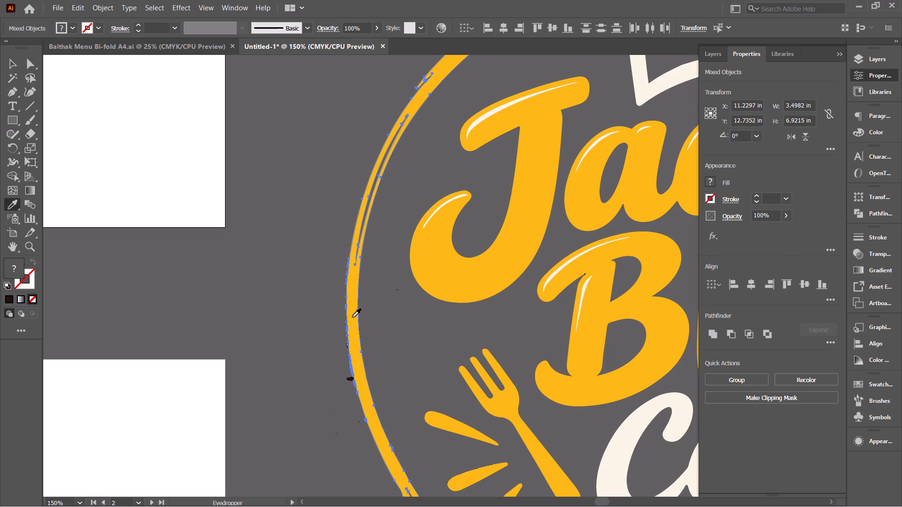
click(352, 317)
key(v)
click(375, 329)
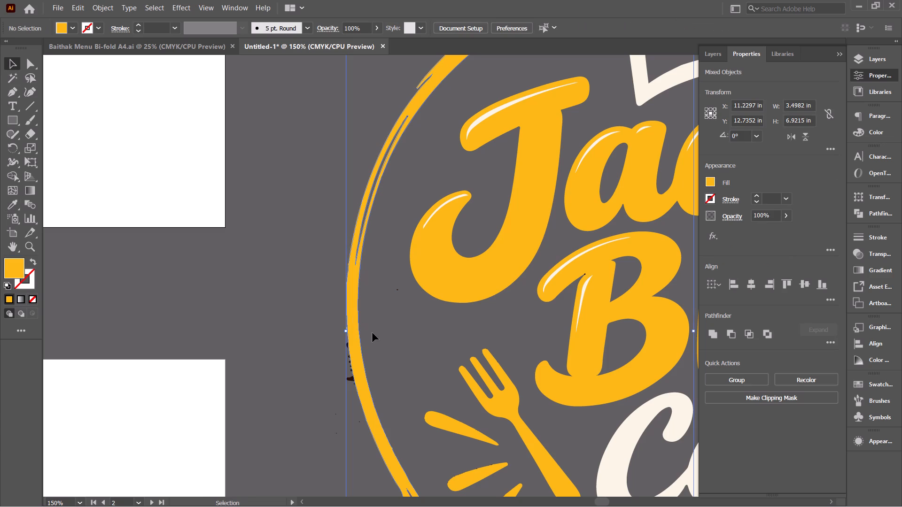
Delete the small yellow remnant and the upper dark specks on the ring's outer left edge, level with the bottom of the B.
click(345, 347)
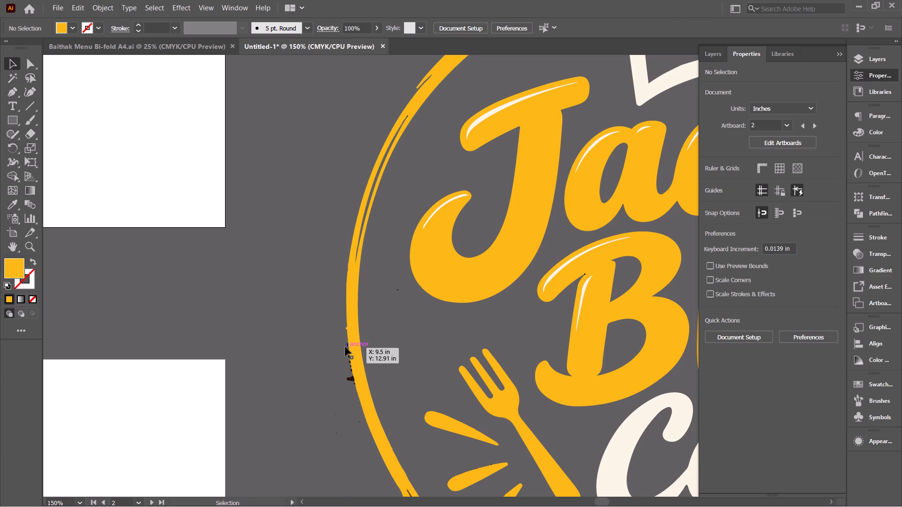
click(345, 330)
key(BackSpace)
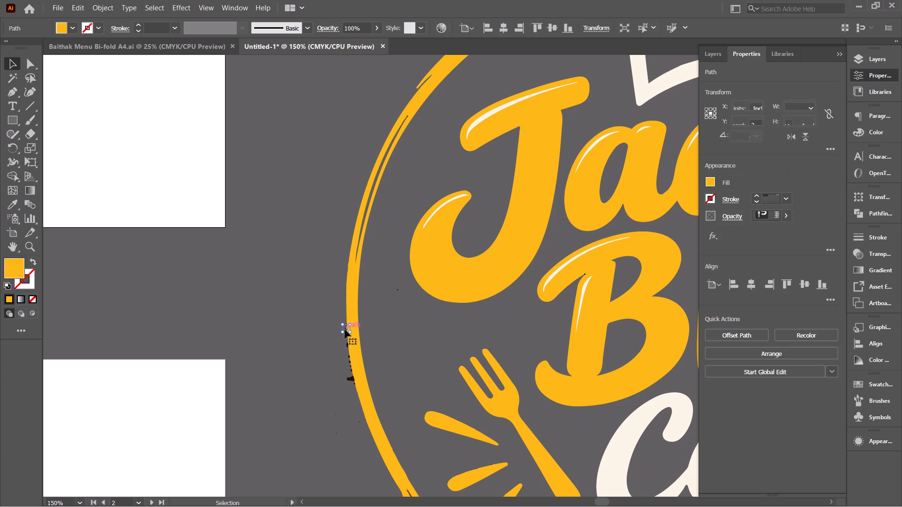
drag(334, 356, 346, 346)
click(346, 346)
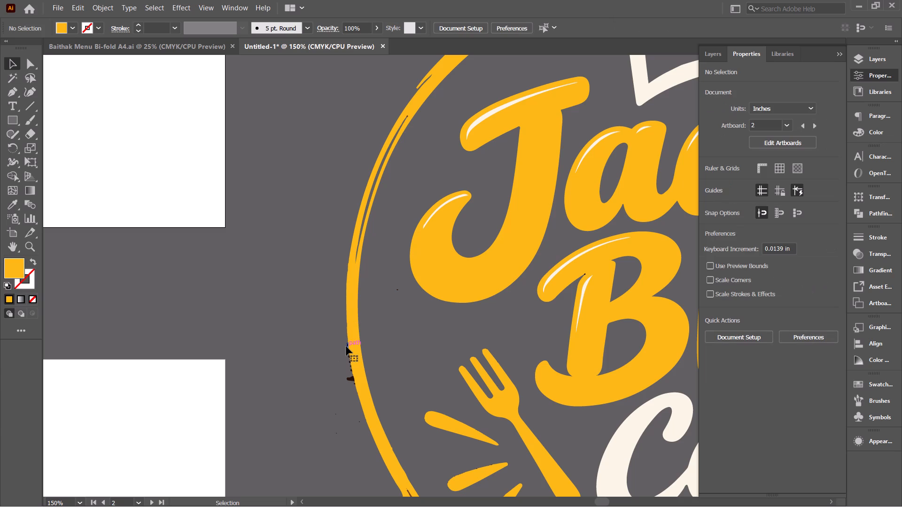
key(BackSpace)
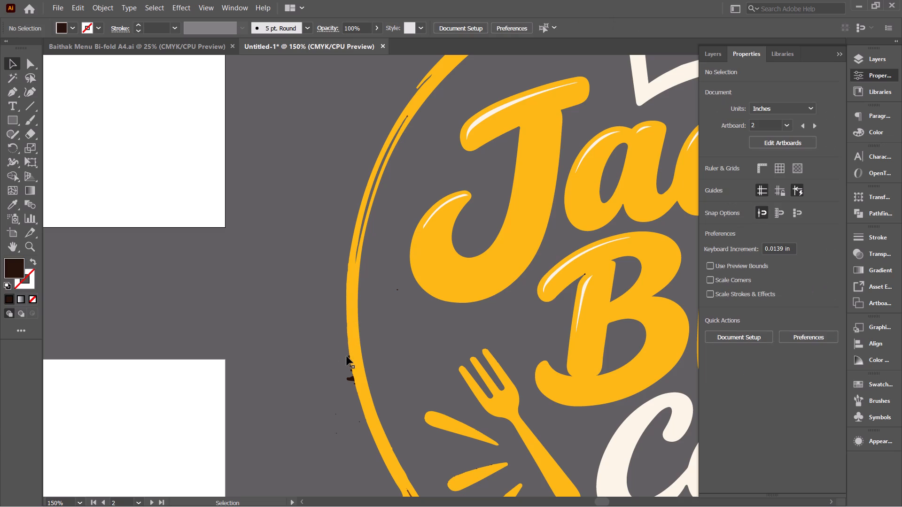
click(349, 357)
key(BackSpace)
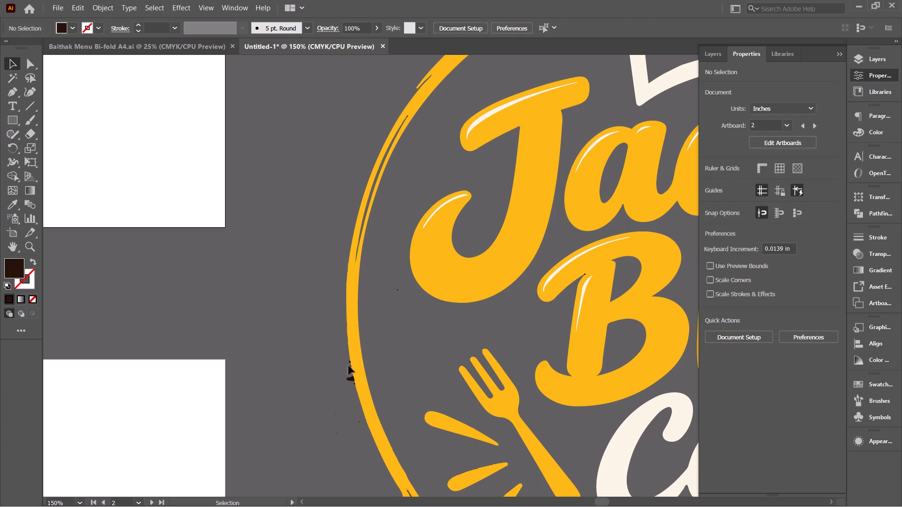
click(349, 363)
key(BackSpace)
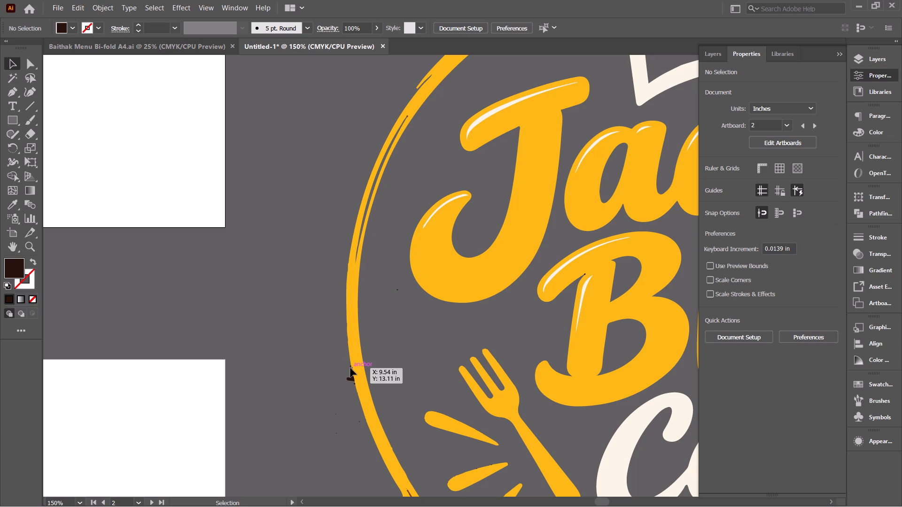
Delete the remaining dark specks and the larger dark blot on the ring's outer left edge, level with the fork's prongs.
click(350, 368)
key(BackSpace)
click(351, 377)
key(BackSpace)
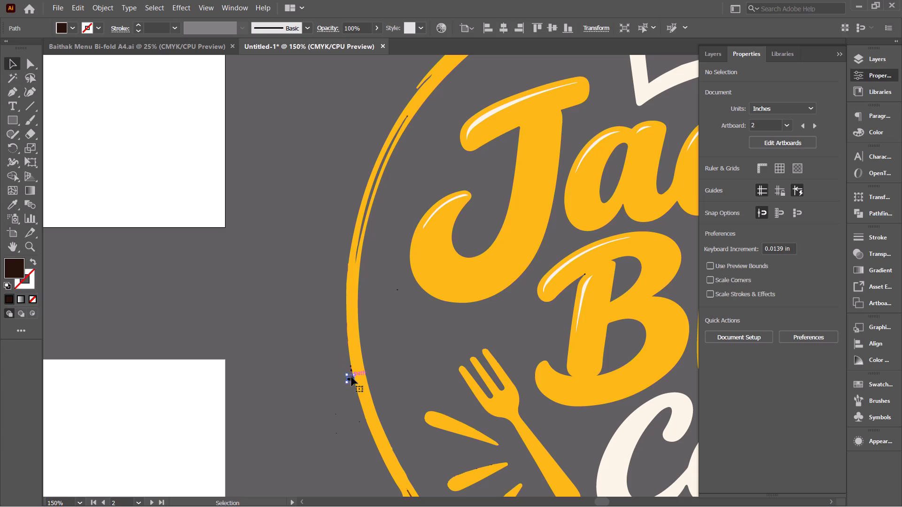
click(351, 371)
key(BackSpace)
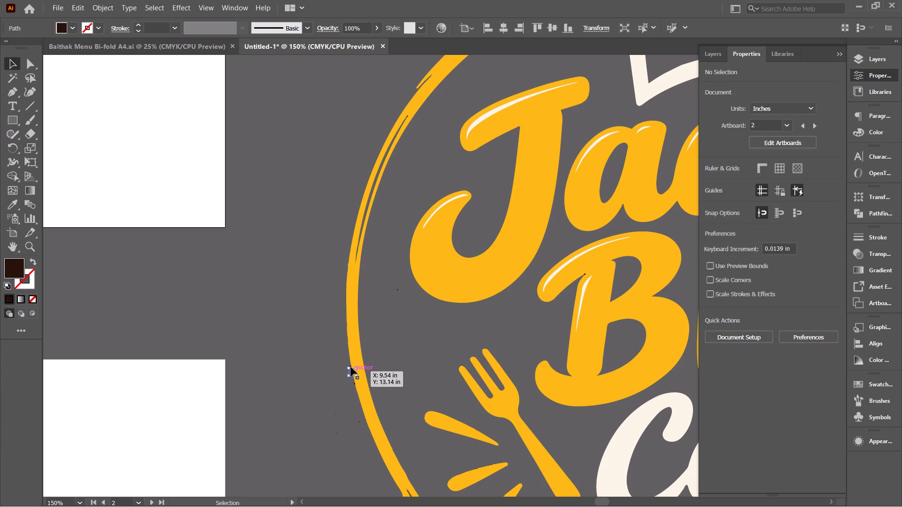
click(350, 368)
key(BackSpace)
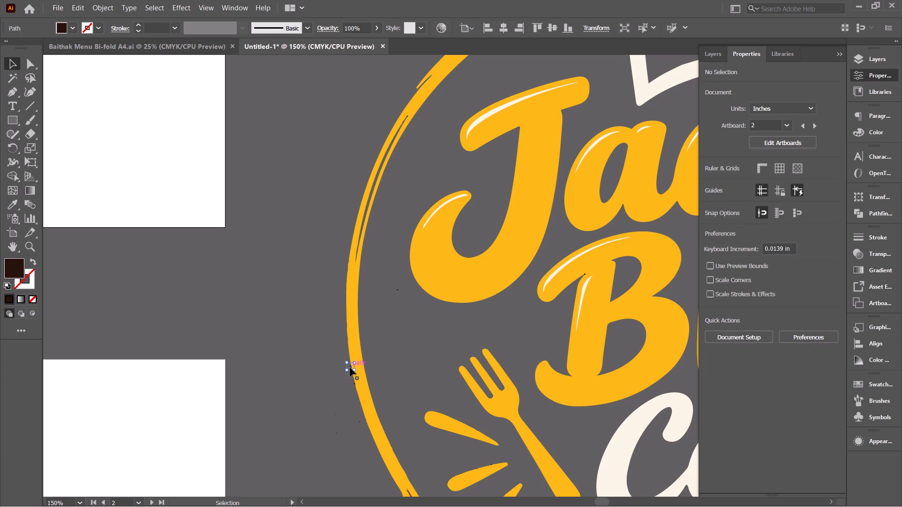
click(355, 384)
key(BackSpace)
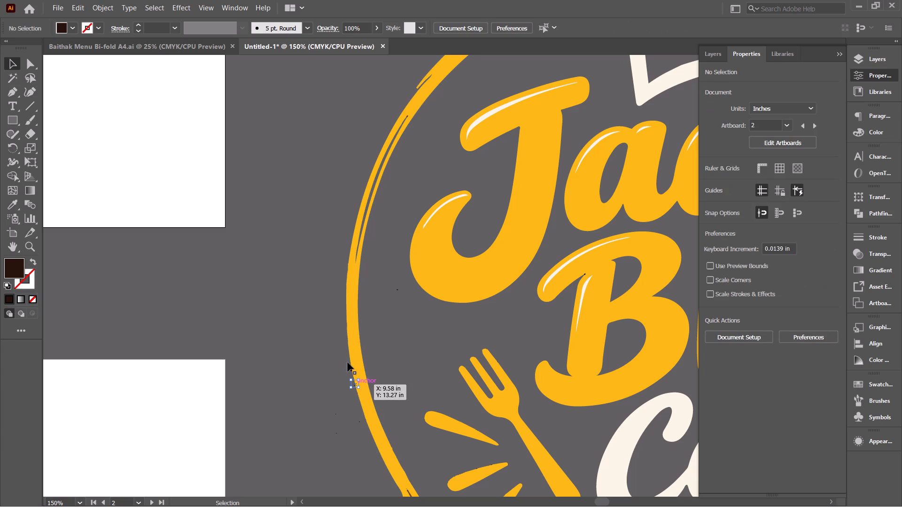
click(351, 371)
key(BackSpace)
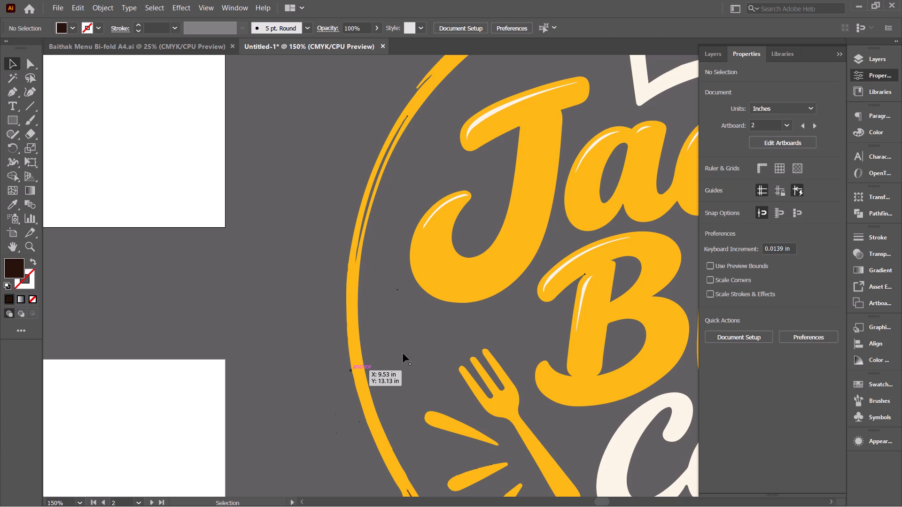
Delete the two tiny brown slivers at the upper end of the ring's lower-left gap, beside the lines radiating from the fork.
scroll(412, 347, left, 1)
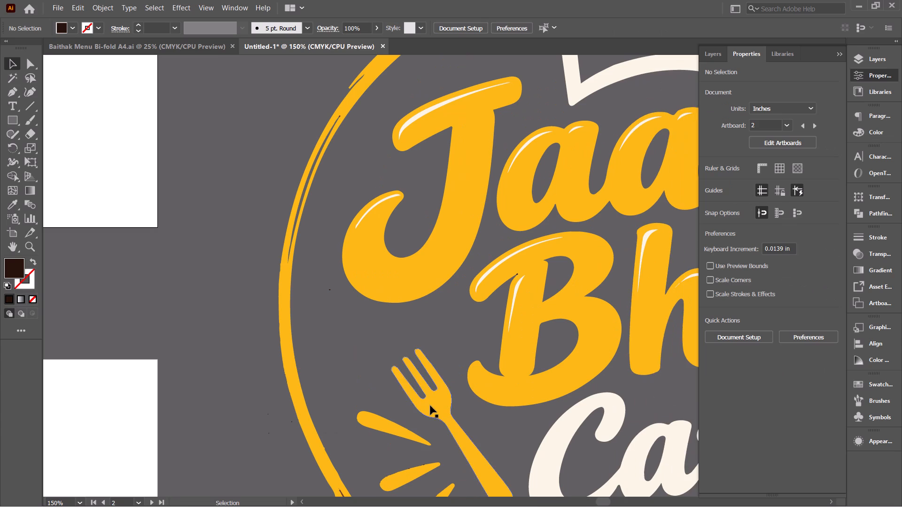
scroll(430, 406, down, 3)
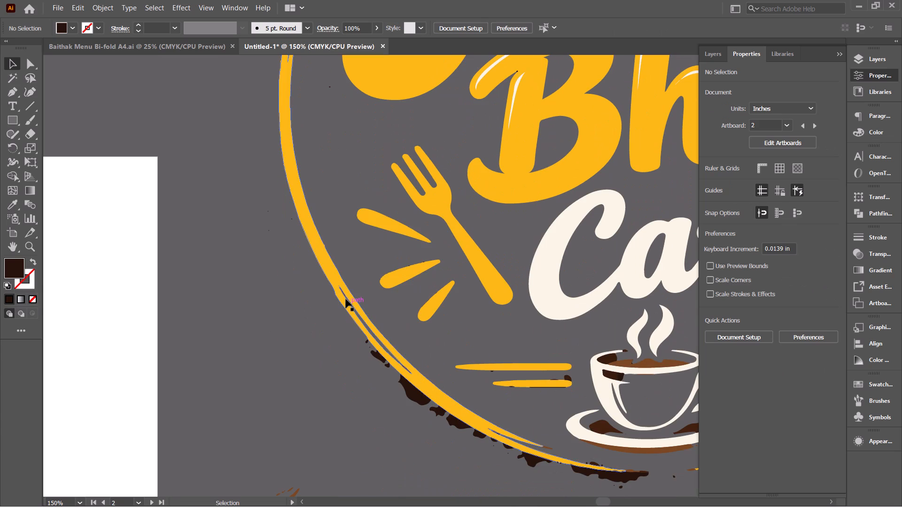
click(345, 293)
key(BackSpace)
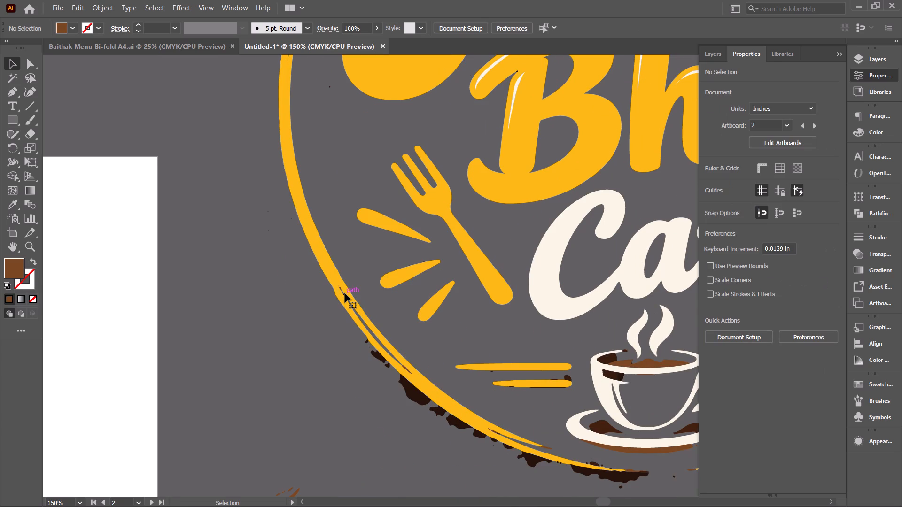
click(341, 289)
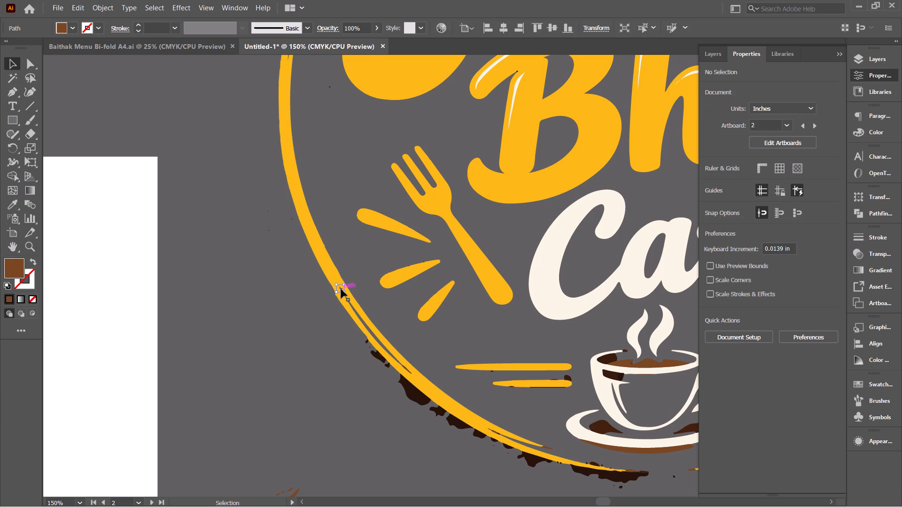
key(BackSpace)
Delete the small dark specks along the ring's outer edge, beside the lower half of its lower-left gap.
click(366, 345)
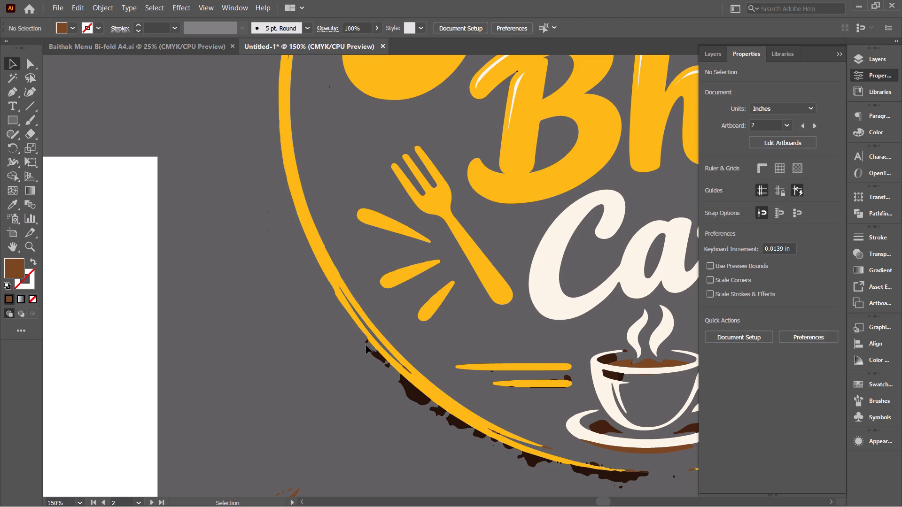
click(367, 344)
key(BackSpace)
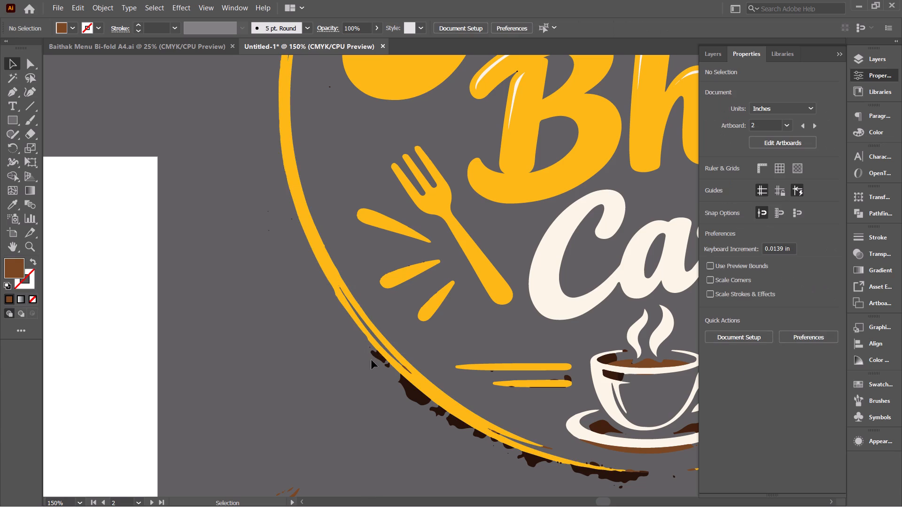
click(379, 360)
key(BackSpace)
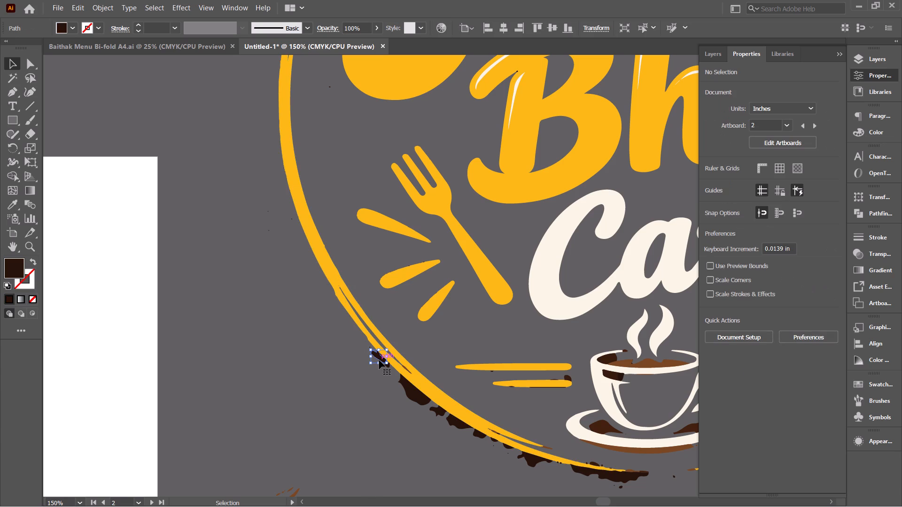
click(370, 348)
key(BackSpace)
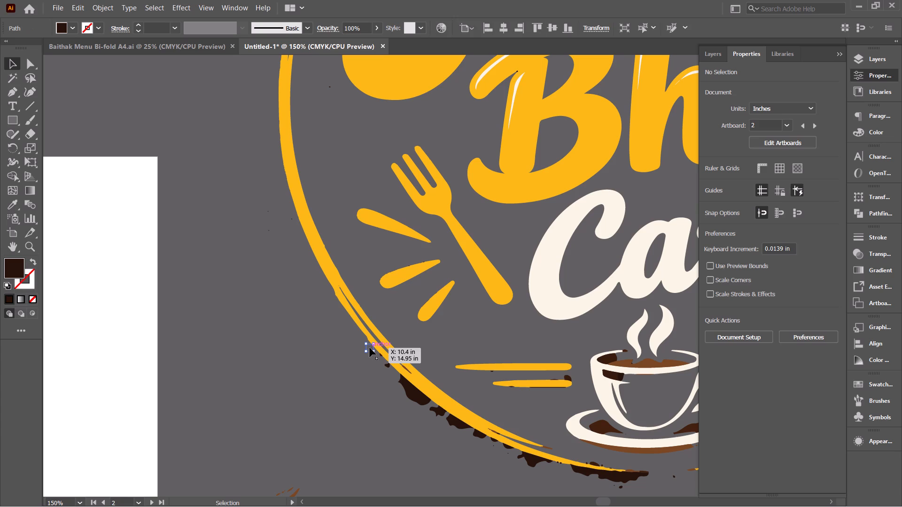
click(389, 369)
key(BackSpace)
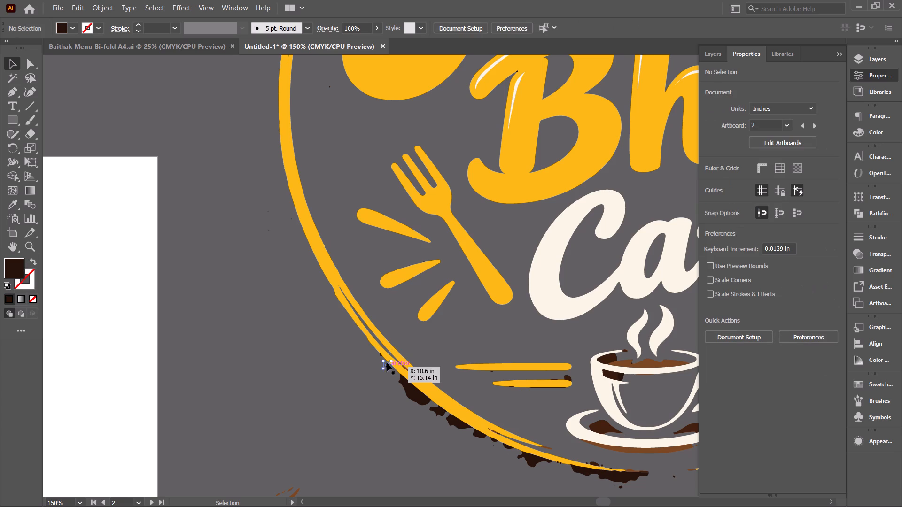
click(381, 356)
key(BackSpace)
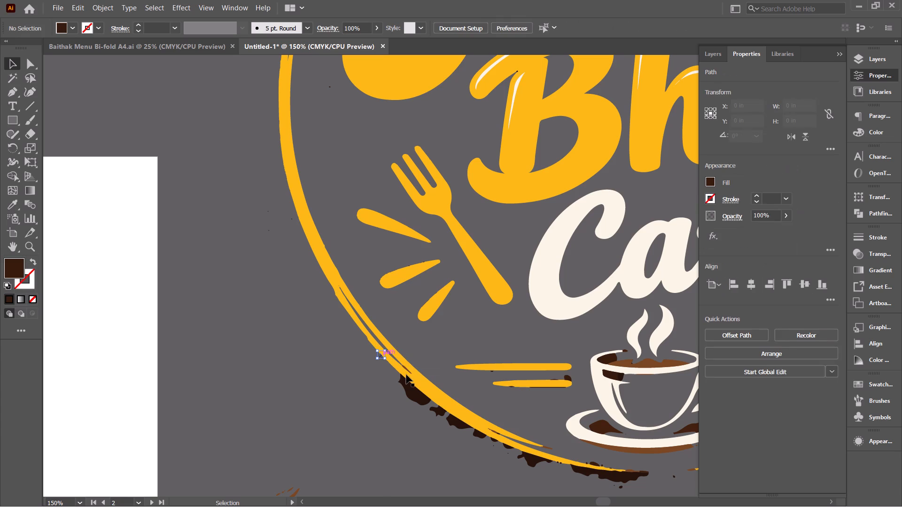
Delete the tiny brown sliver at the lower end of the ring's lower-left gap.
click(409, 371)
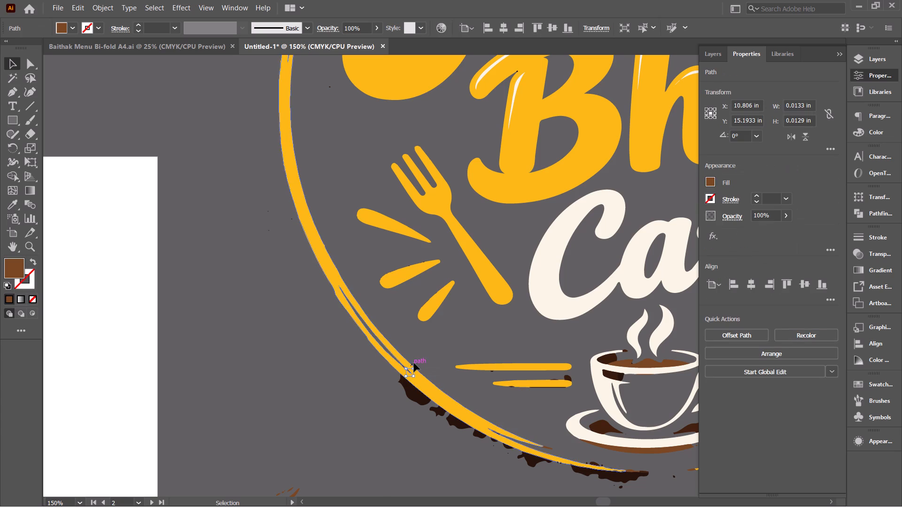
click(415, 362)
click(404, 373)
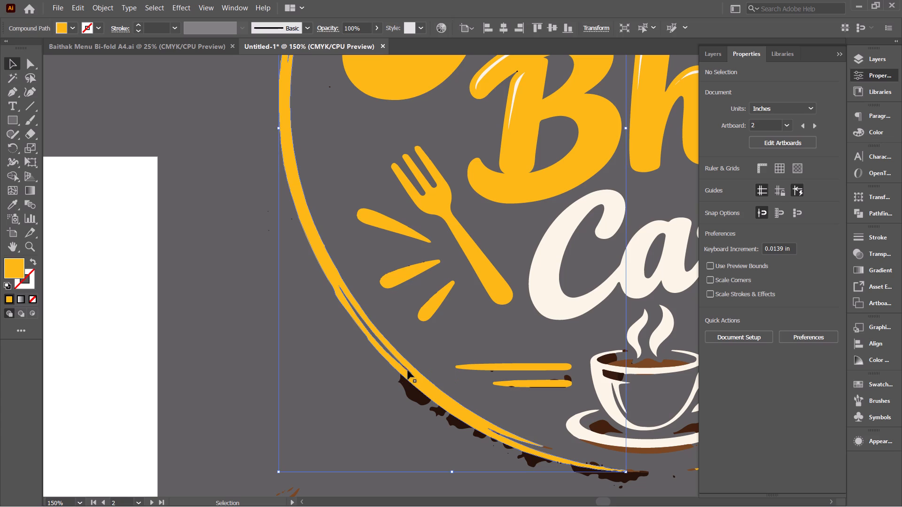
click(409, 371)
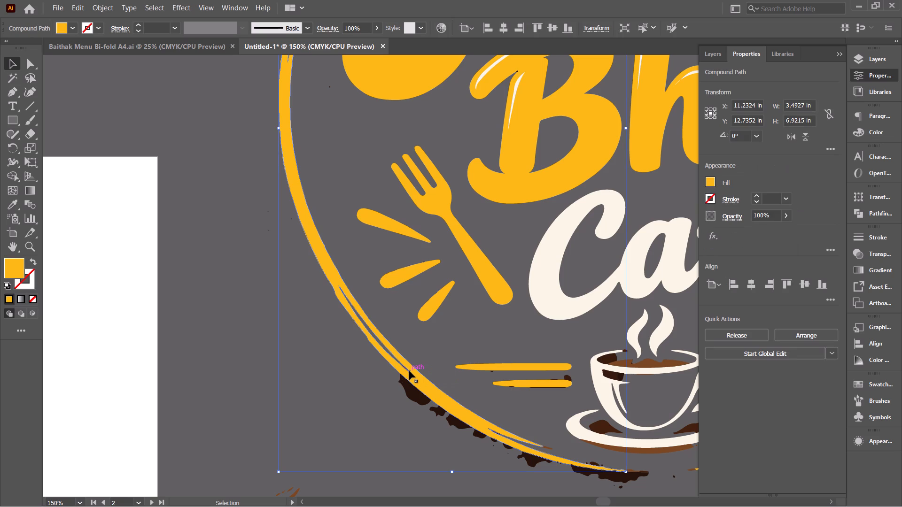
click(407, 371)
click(422, 362)
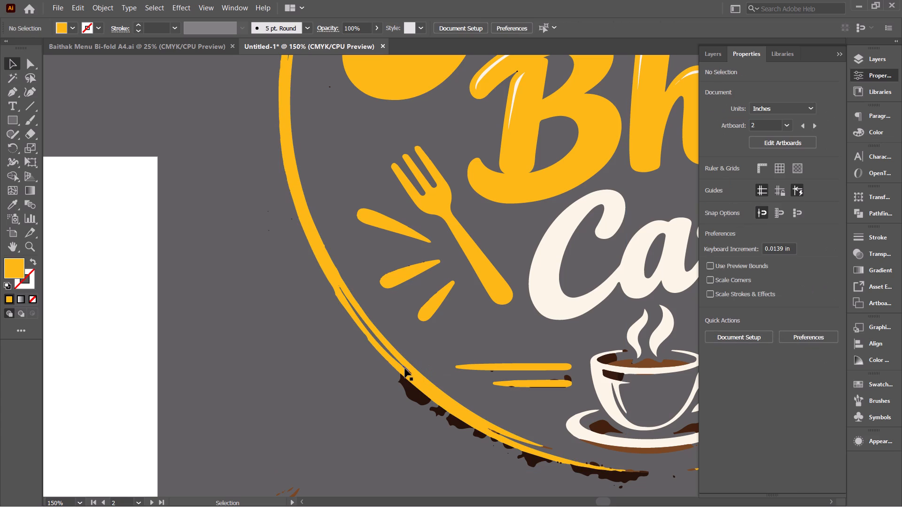
click(405, 369)
key(BackSpace)
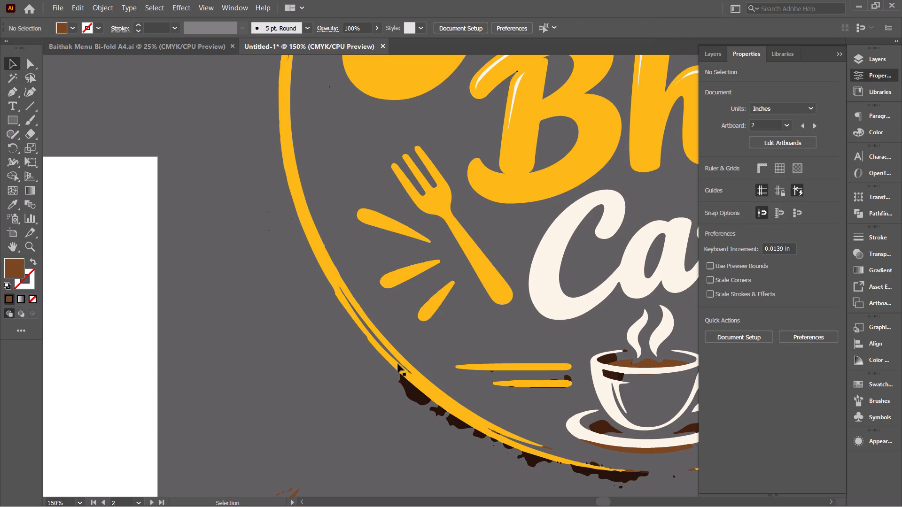
click(401, 363)
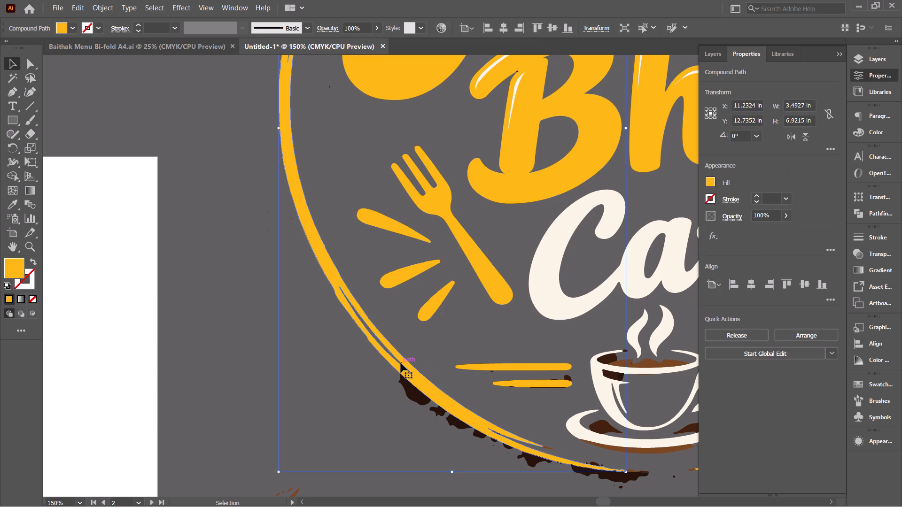
click(376, 387)
Delete the dark splatter pieces along the ring's outer lower-left edge, from the lower-left gap's end to below the bottom gap.
click(412, 393)
key(BackSpace)
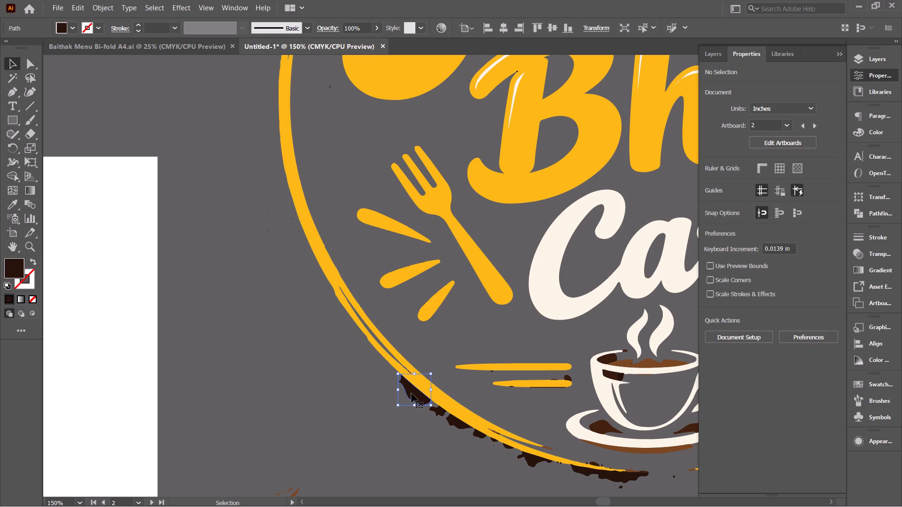
click(431, 407)
key(BackSpace)
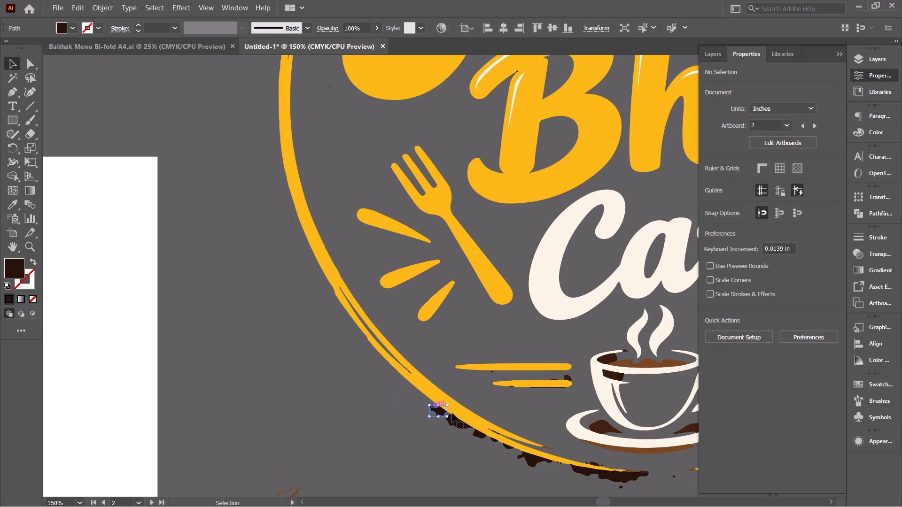
click(456, 422)
key(BackSpace)
click(473, 431)
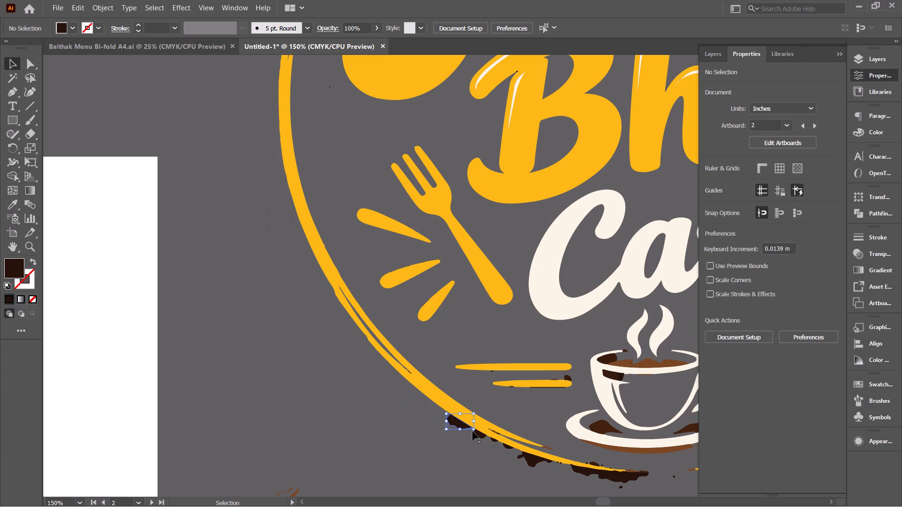
key(BackSpace)
click(492, 442)
key(BackSpace)
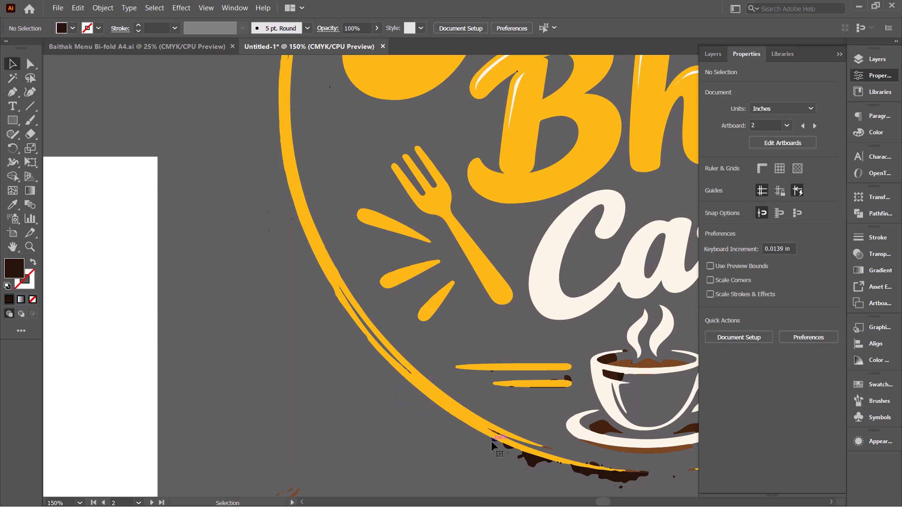
click(506, 445)
key(BackSpace)
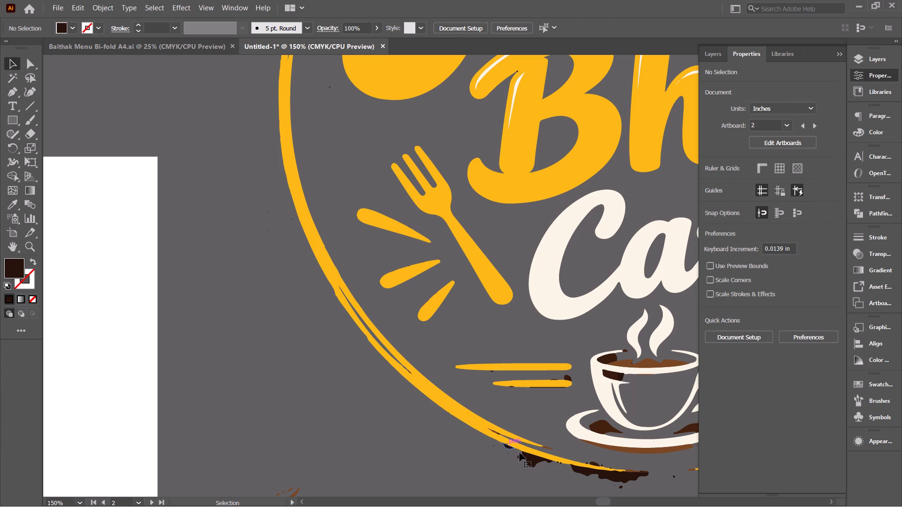
click(527, 459)
key(BackSpace)
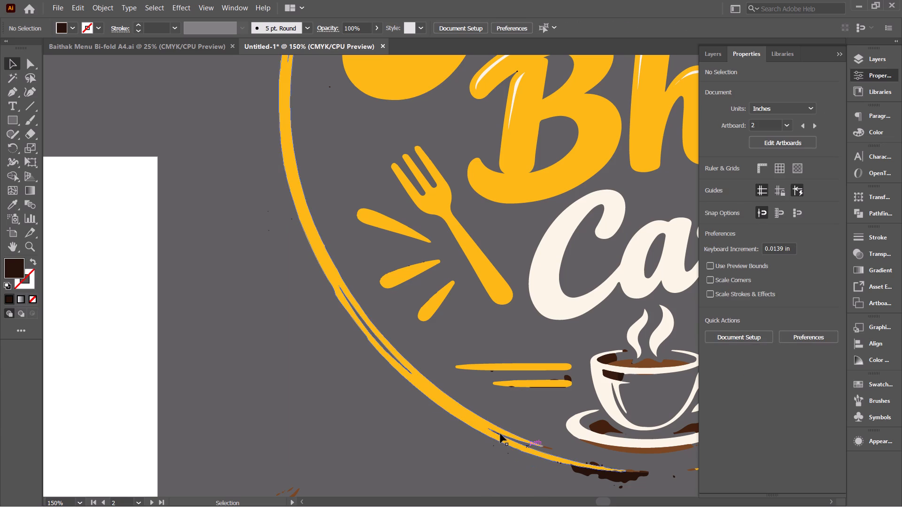
Delete the tiny dark brown slivers at the upper end of the narrow gap in the ring's lower-left stroke near its bottom.
click(496, 432)
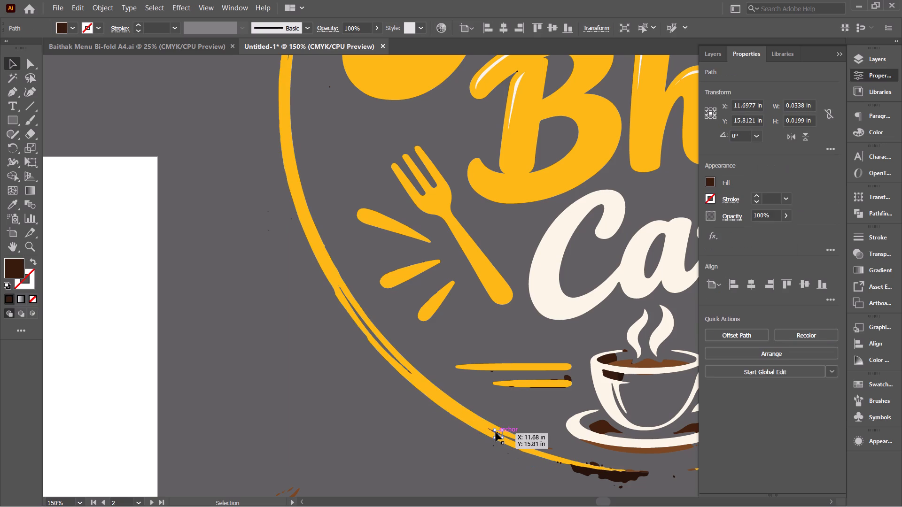
click(507, 418)
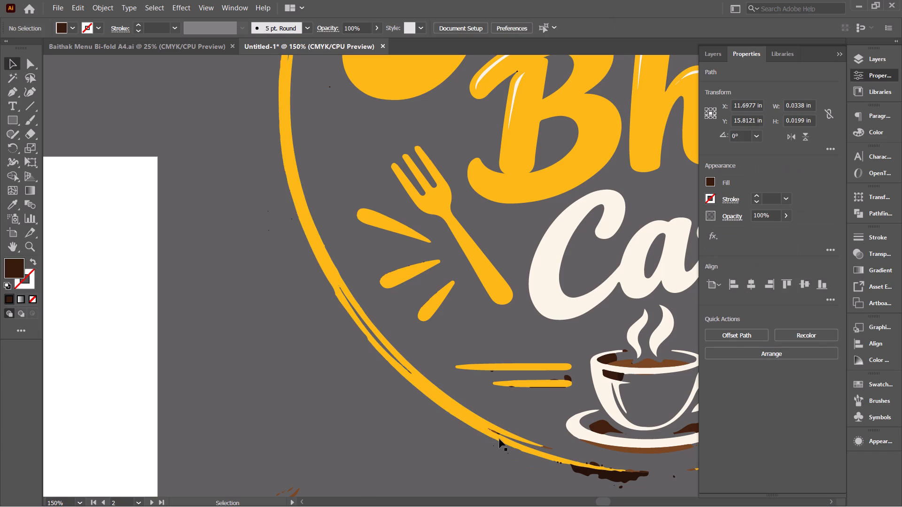
click(497, 433)
key(BackSpace)
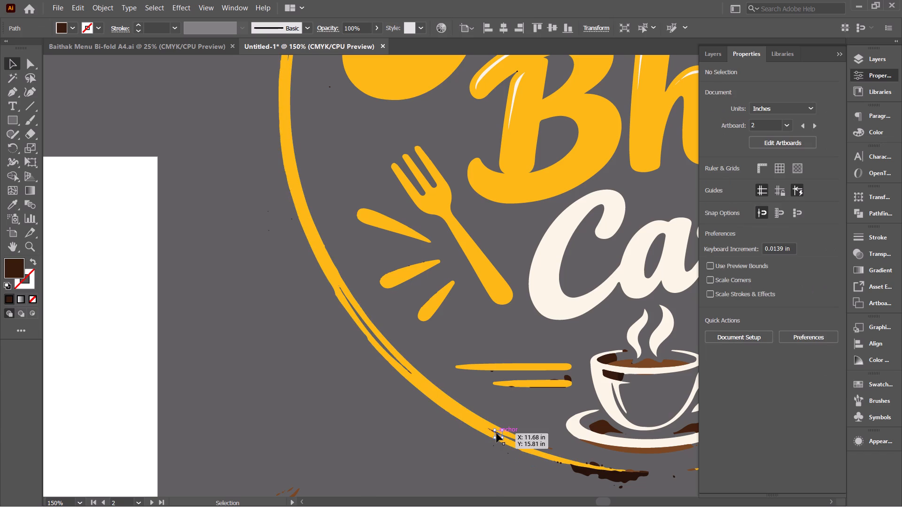
click(527, 419)
click(494, 431)
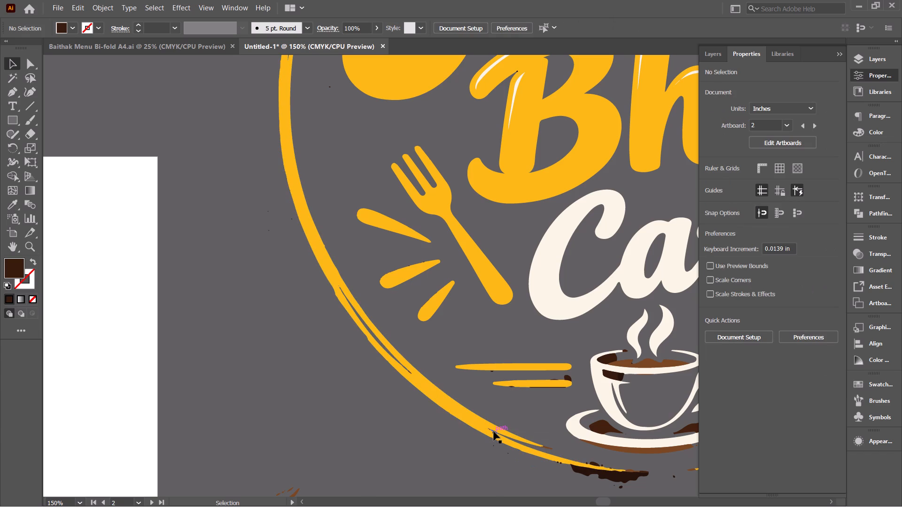
key(BackSpace)
Recolour the brown tip at the lower end of the ring's bottom gap with the ring's yellow, using the Eyedropper.
drag(555, 442, 547, 445)
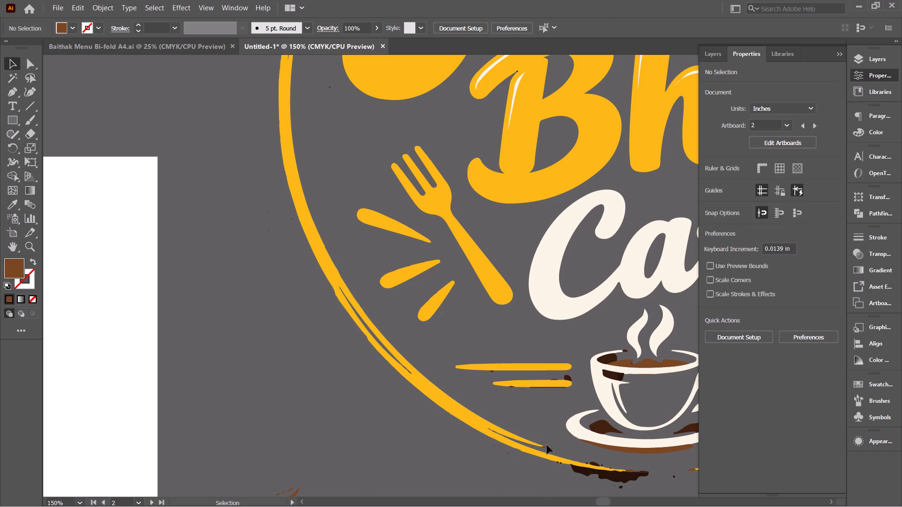
drag(547, 445, 541, 449)
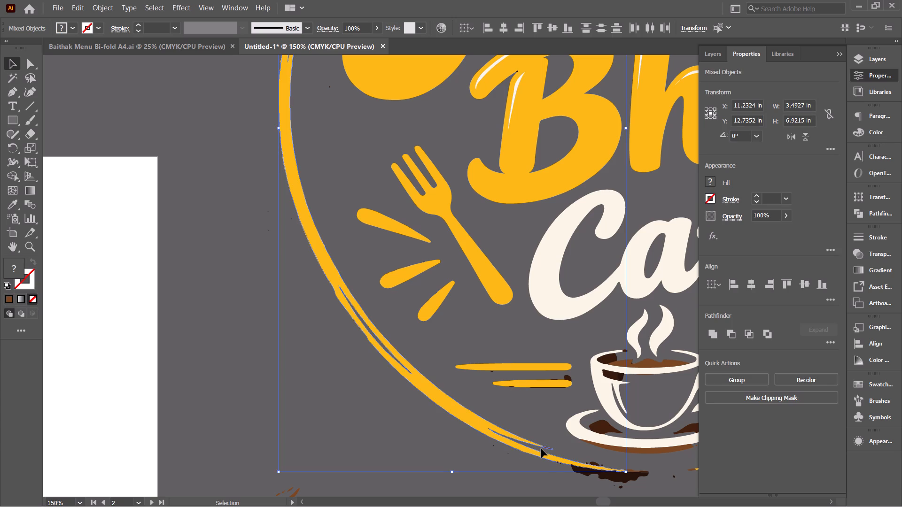
key(i)
click(476, 418)
key(v)
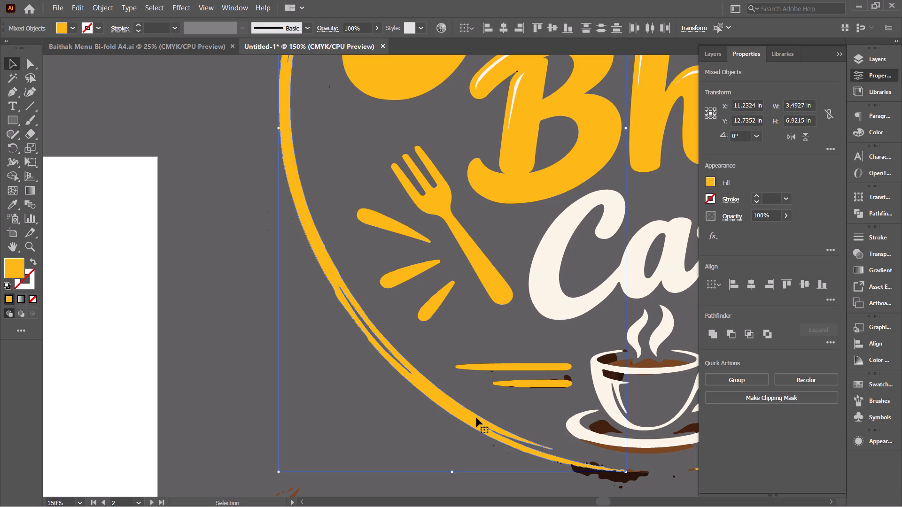
click(491, 416)
Delete the large dark splatter, the small speck below it and the dark piece on the ring's bottom-left end.
click(590, 471)
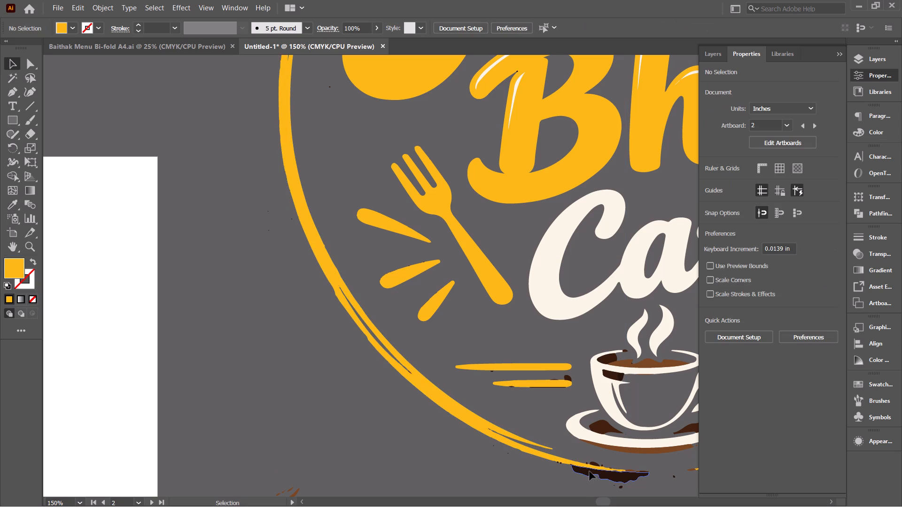
key(BackSpace)
click(622, 486)
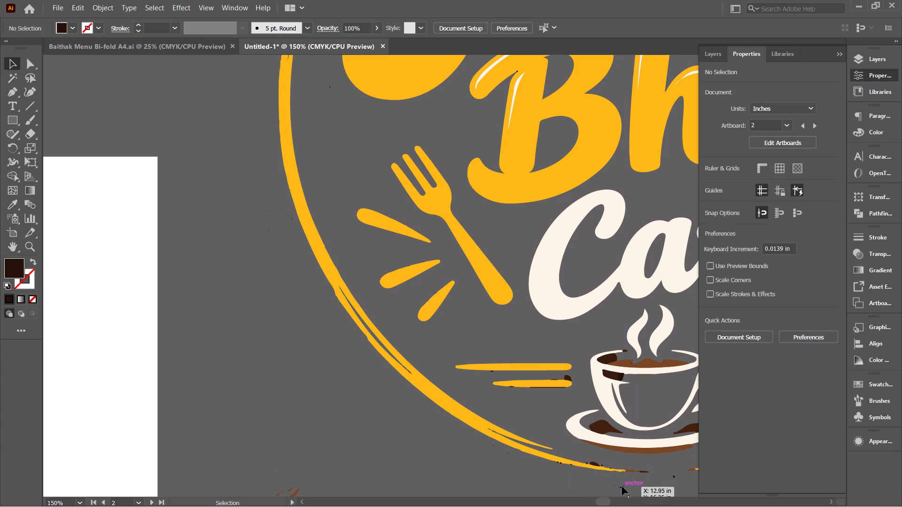
key(backslash)
key(v)
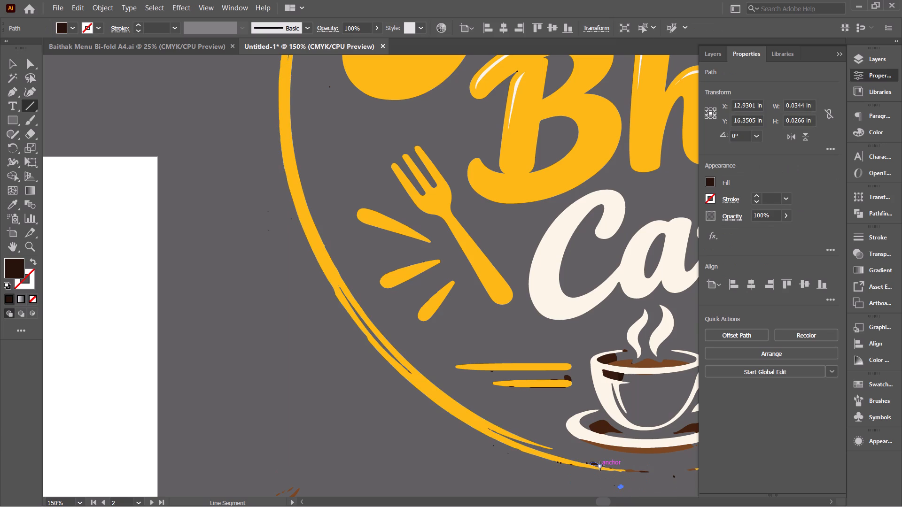
key(BackSpace)
click(598, 465)
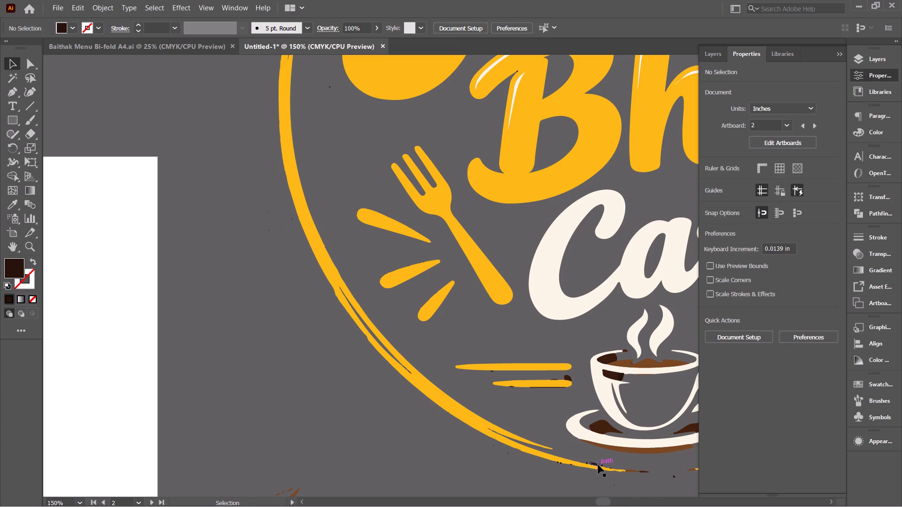
key(v)
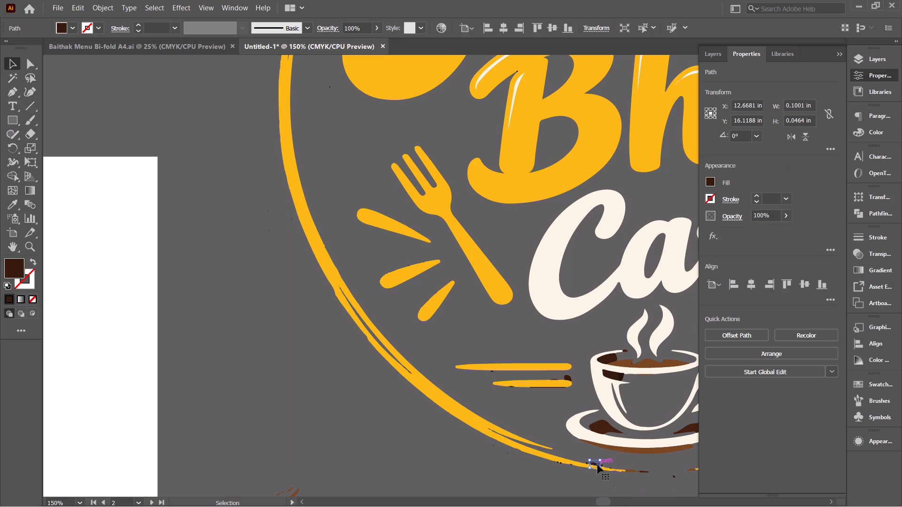
key(BackSpace)
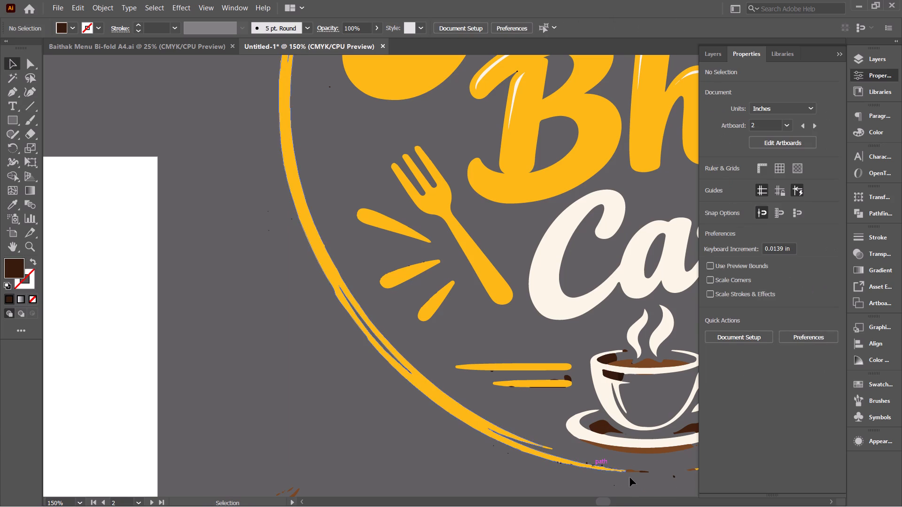
Recolour the remaining brown bits along the bottom end of the ring's left stroke with the ring's yellow, using the Eyedropper.
drag(653, 477, 544, 458)
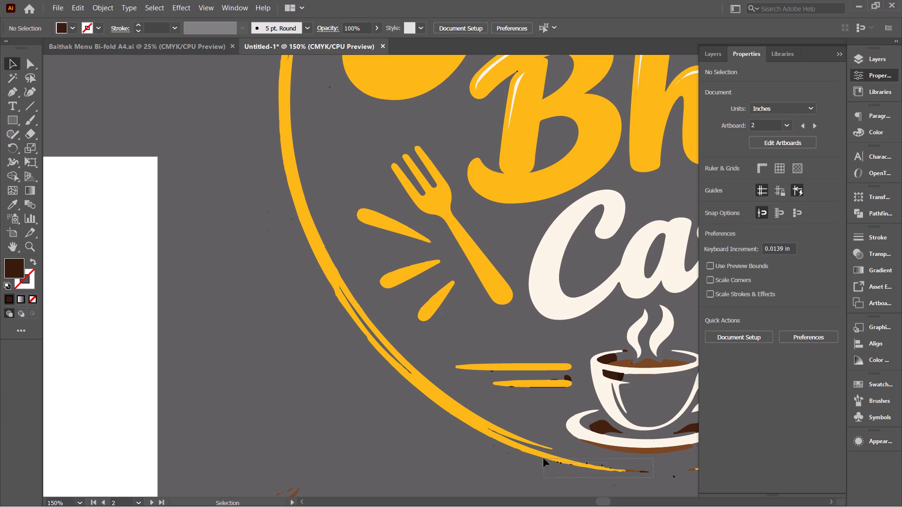
drag(544, 458, 544, 458)
key(i)
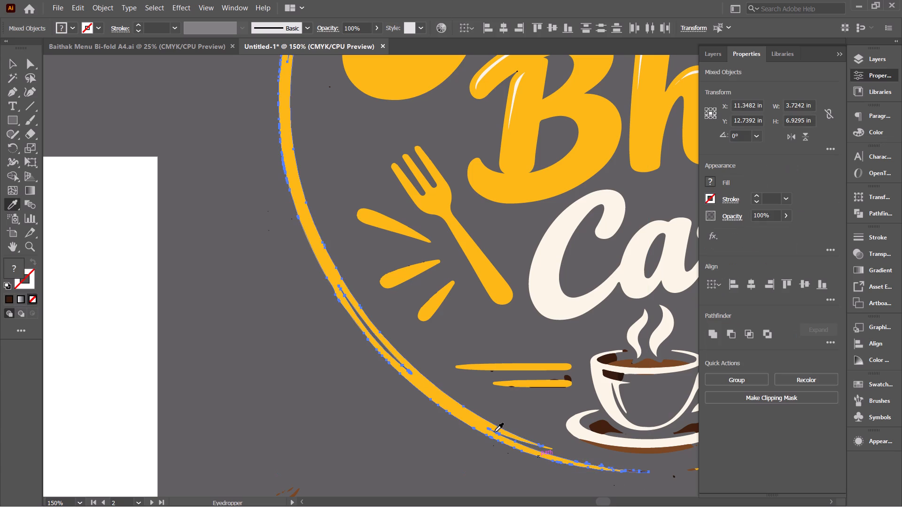
click(474, 415)
key(v)
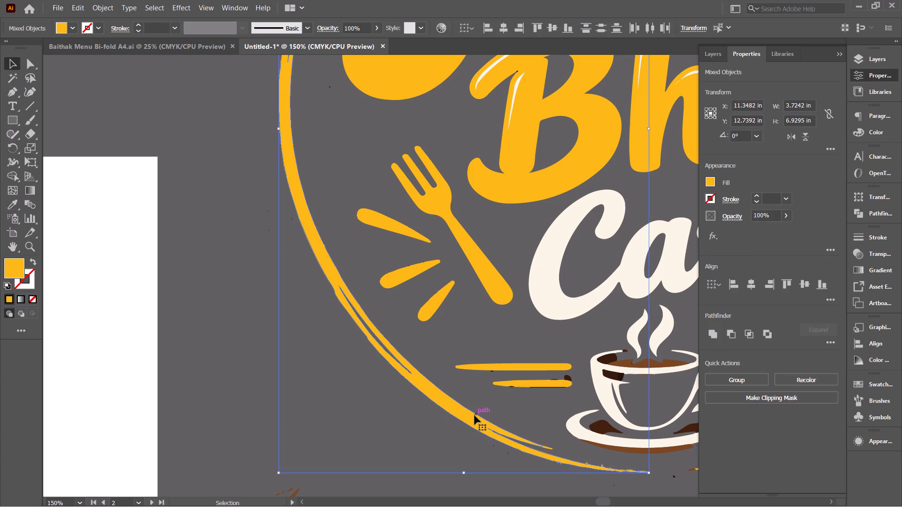
click(508, 412)
Delete the brown curved stroke and the coffee-coloured splatter cluster lying below the ring.
scroll(508, 412, left, 2)
scroll(508, 412, down, 1)
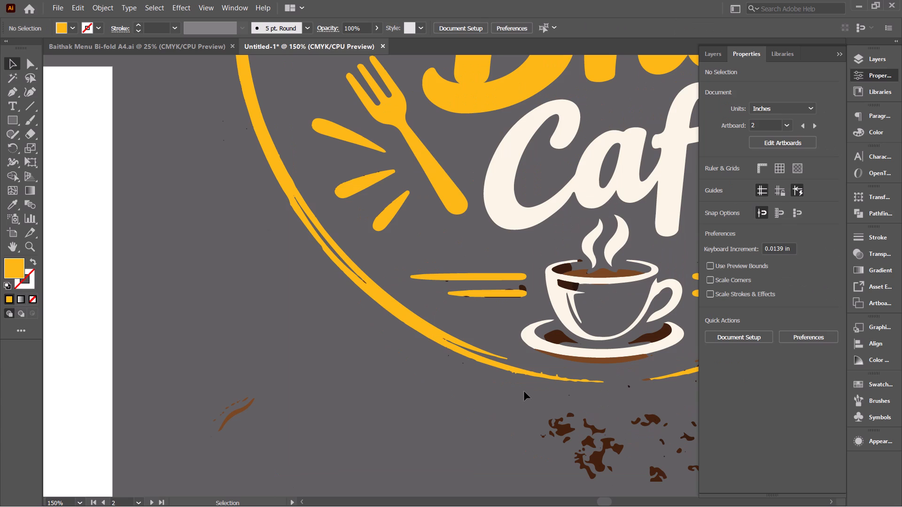
ctrl+alt+scroll(524, 392, down, 2)
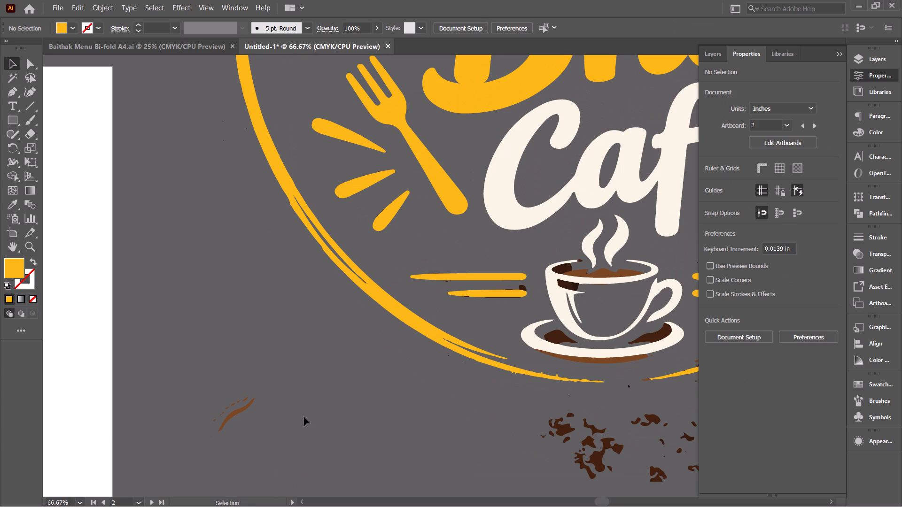
drag(375, 401, 667, 436)
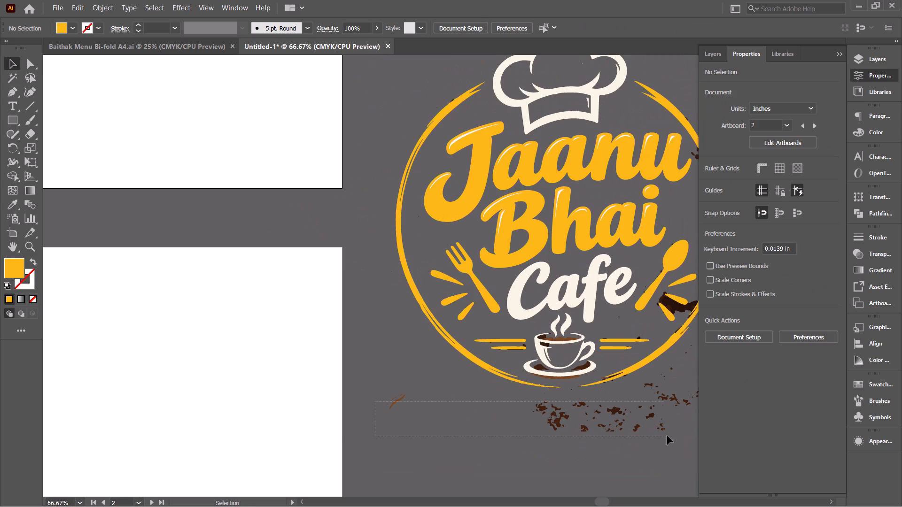
key(BackSpace)
Delete the dark leaf sprig, the splatter above it and the loose specks outside the ring's right side.
scroll(641, 418, left, 6)
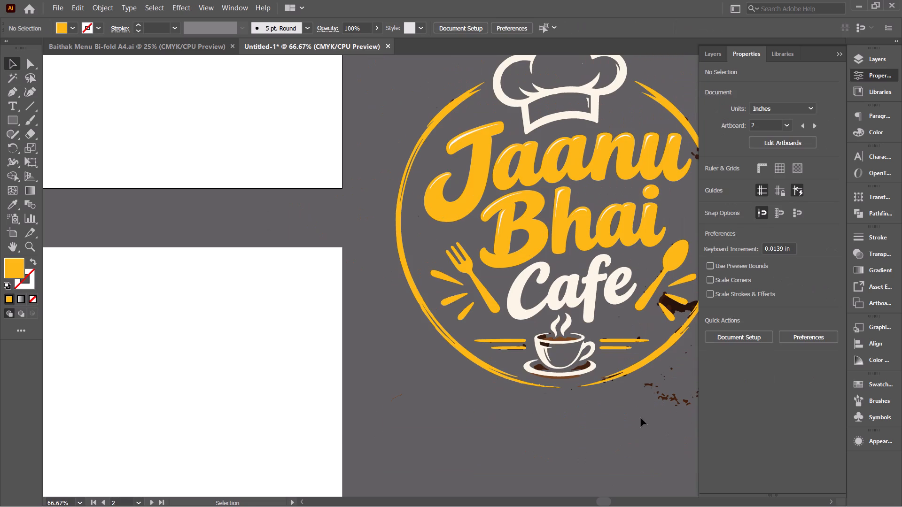
scroll(641, 418, left, 1)
drag(659, 279, 592, 483)
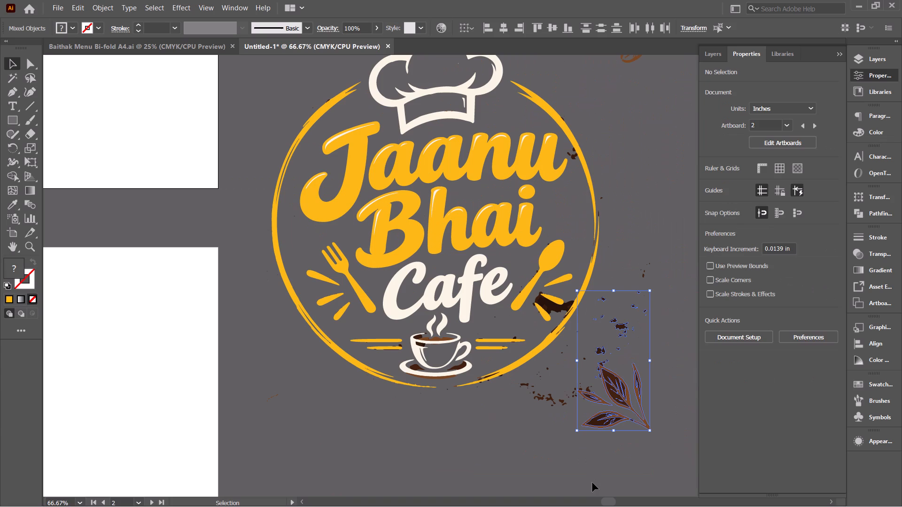
key(BackSpace)
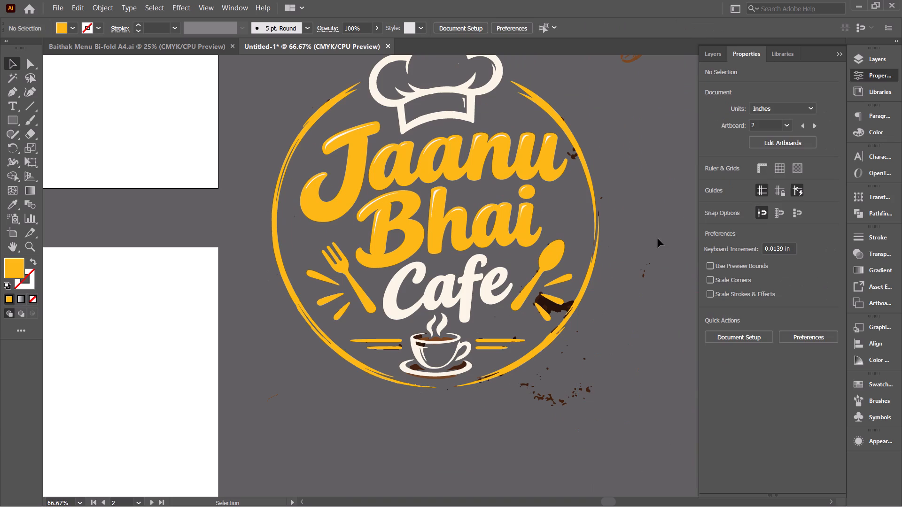
drag(662, 233, 632, 309)
key(BackSpace)
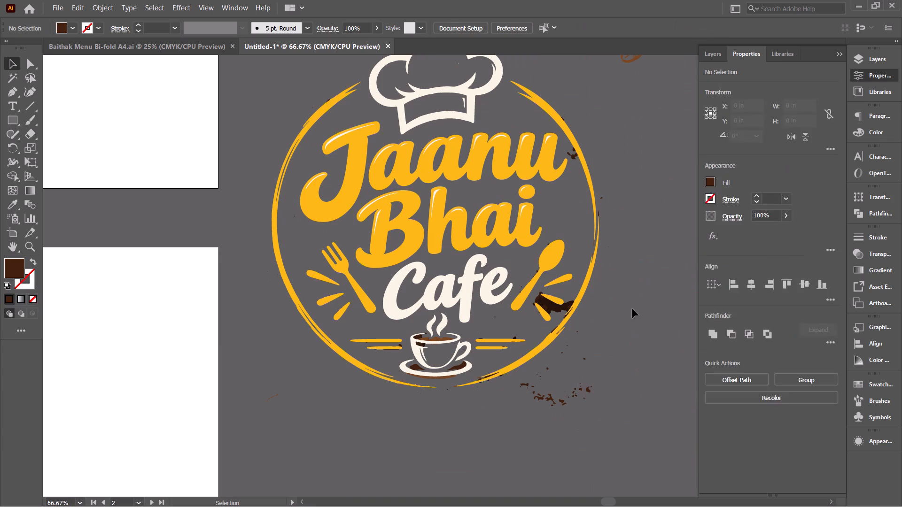
click(604, 196)
key(BackSpace)
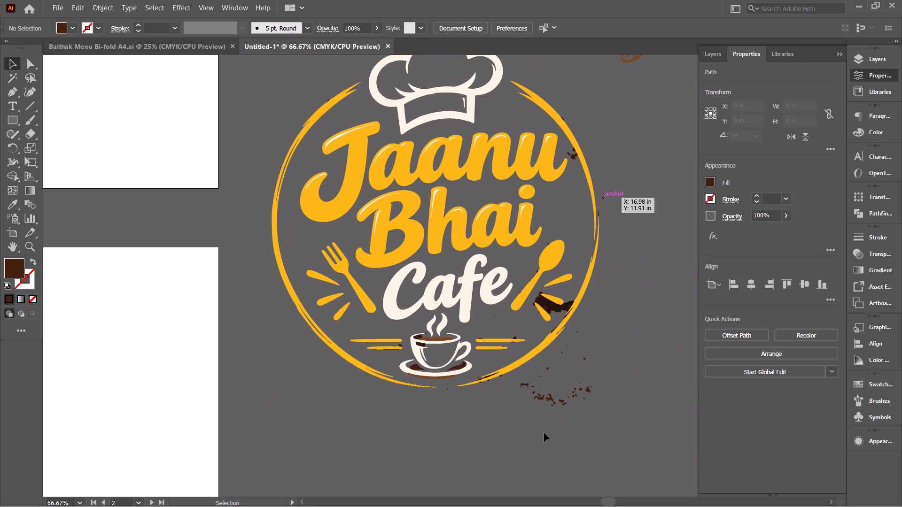
Delete the brown splatter trail below the ring's lower-right edge.
drag(610, 365, 532, 421)
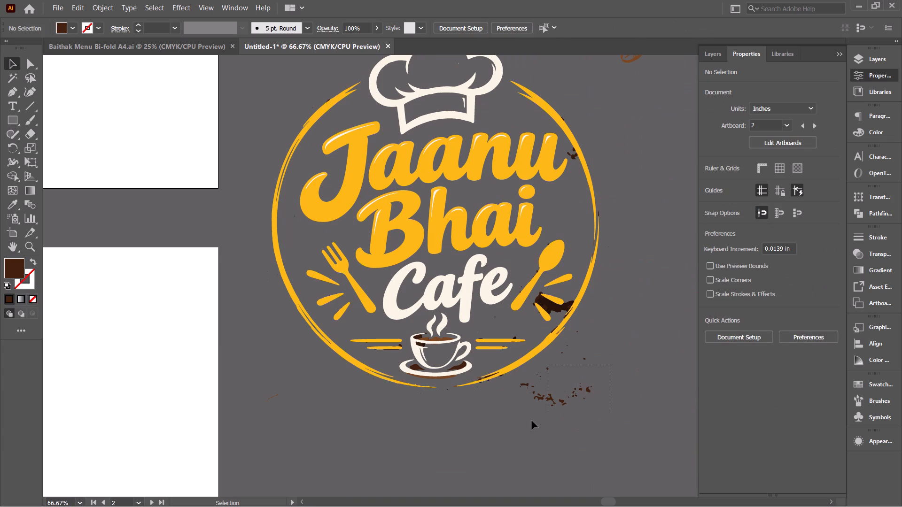
key(BackSpace)
drag(512, 381, 604, 381)
drag(604, 381, 605, 381)
drag(507, 385, 591, 425)
key(BackSpace)
Delete the small dark specks just outside the ring's lower-right edge, leaving the ring itself in place.
drag(609, 309, 557, 357)
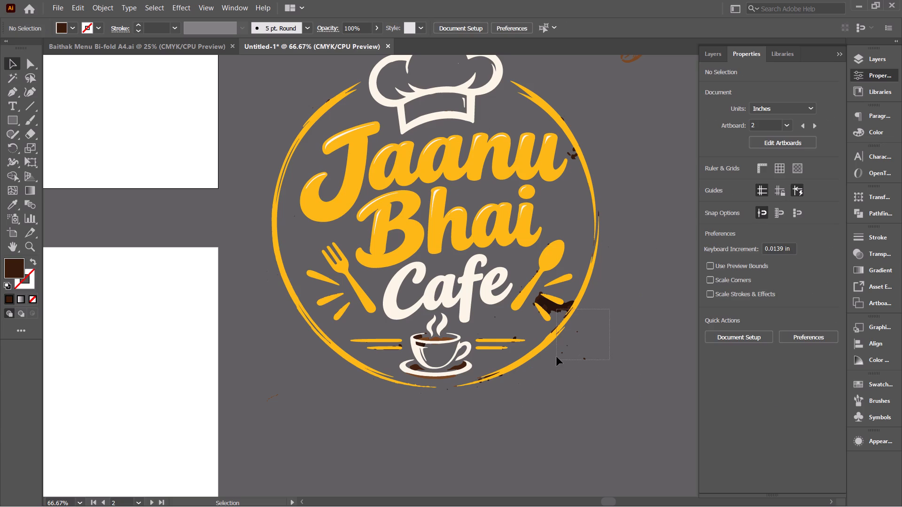
drag(557, 357, 624, 361)
drag(644, 323, 574, 368)
key(BackSpace)
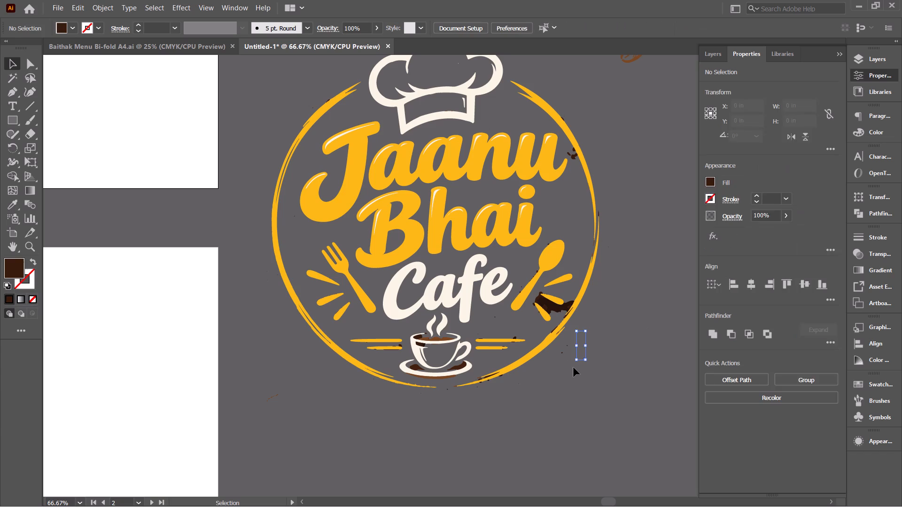
drag(583, 332, 564, 366)
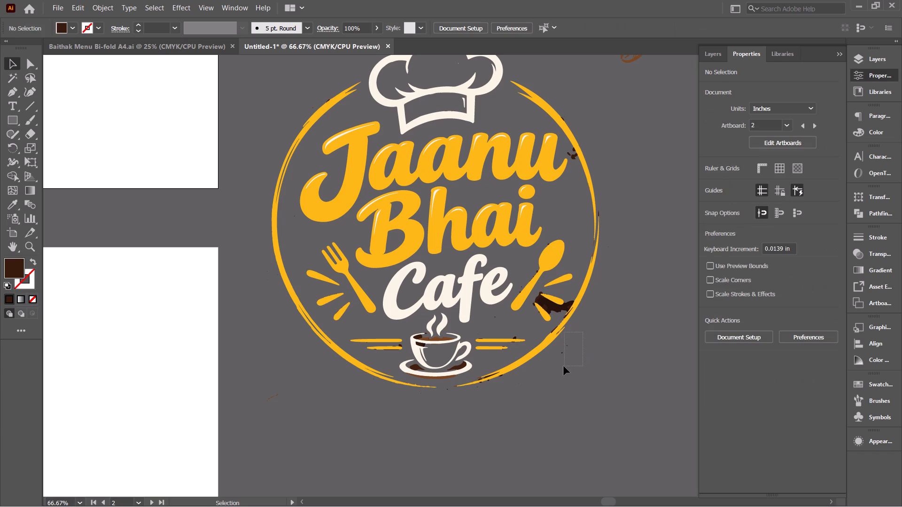
drag(564, 366, 558, 358)
shift+click(552, 335)
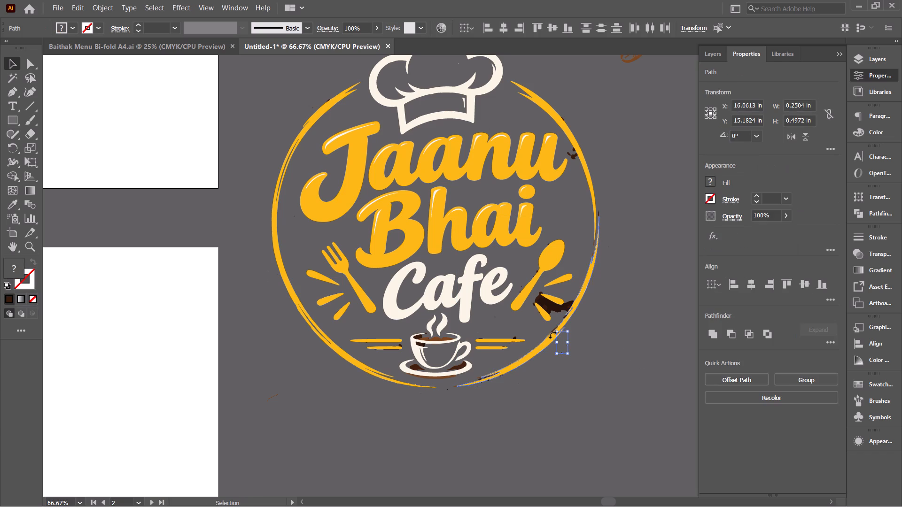
key(BackSpace)
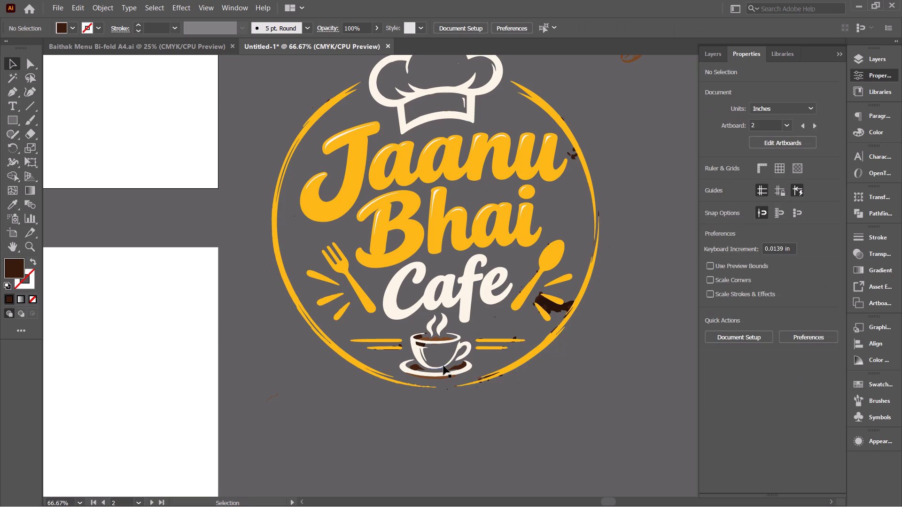
Delete the dark brown patches inside the saucer and the brown strip along its underside.
ctrl+alt+scroll(443, 366, up, 3)
click(378, 375)
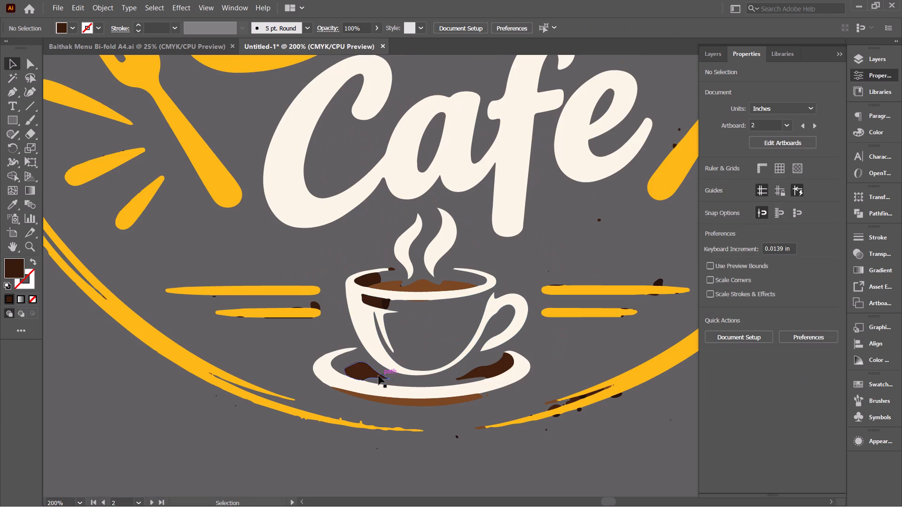
key(BackSpace)
click(382, 399)
key(BackSpace)
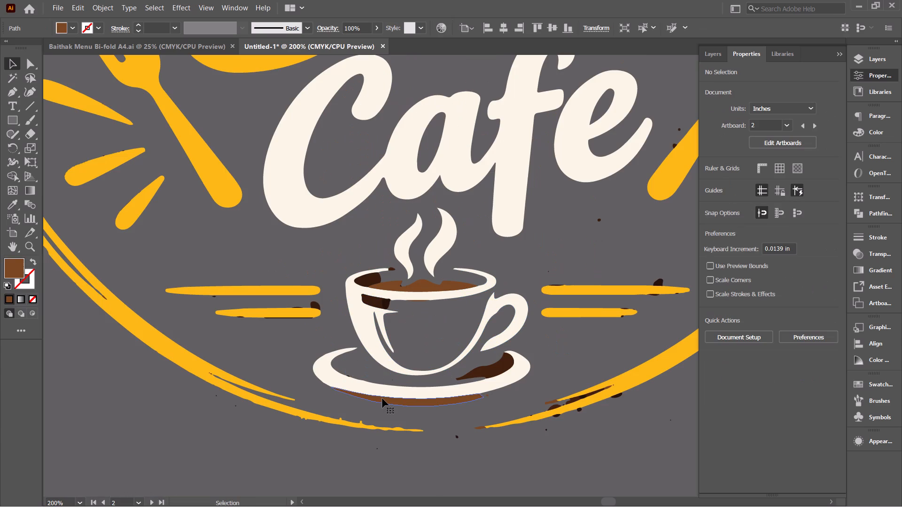
click(471, 379)
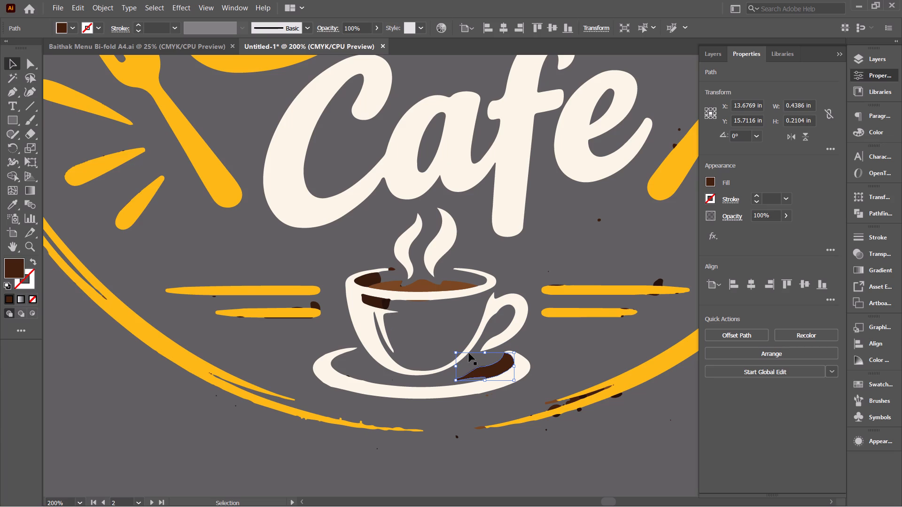
key(BackSpace)
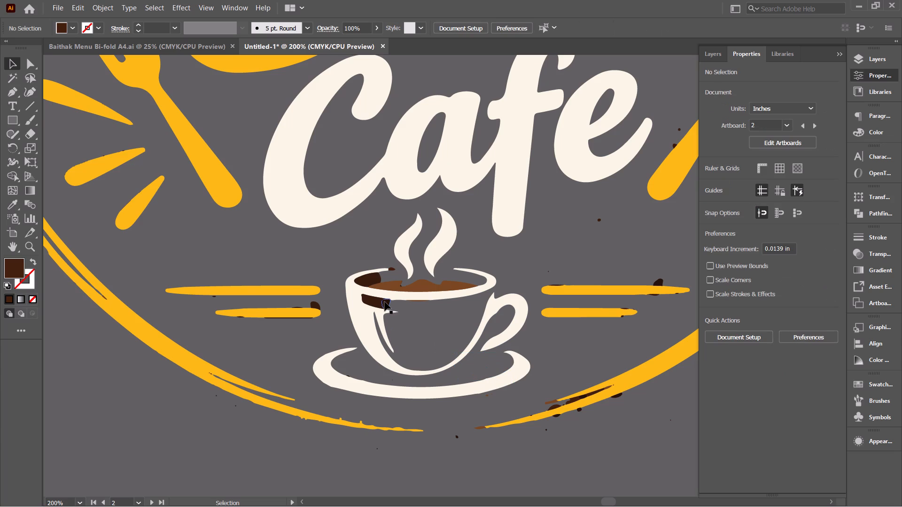
Delete the coffee-coloured fill, the dark patches and the small speck inside the cup and below its rim.
click(385, 302)
key(BackSpace)
click(382, 302)
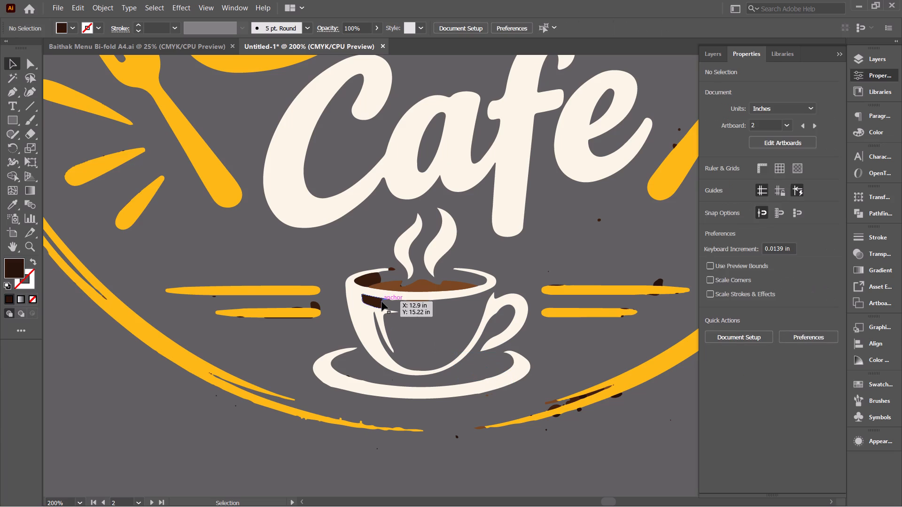
key(BackSpace)
click(391, 283)
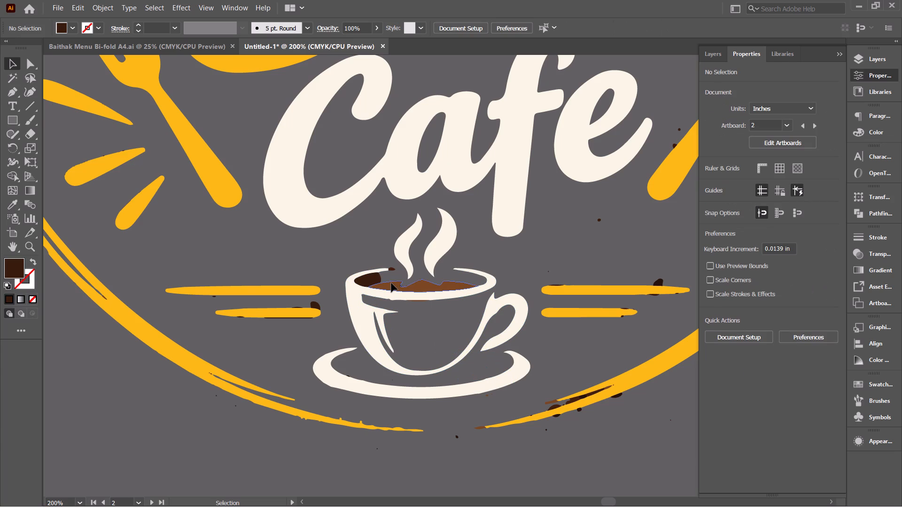
key(BackSpace)
click(377, 279)
key(BackSpace)
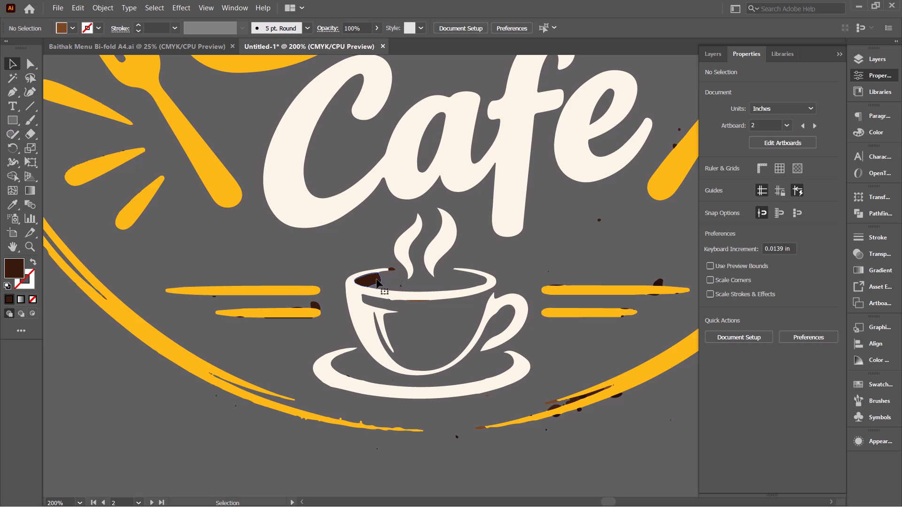
click(402, 285)
key(BackSpace)
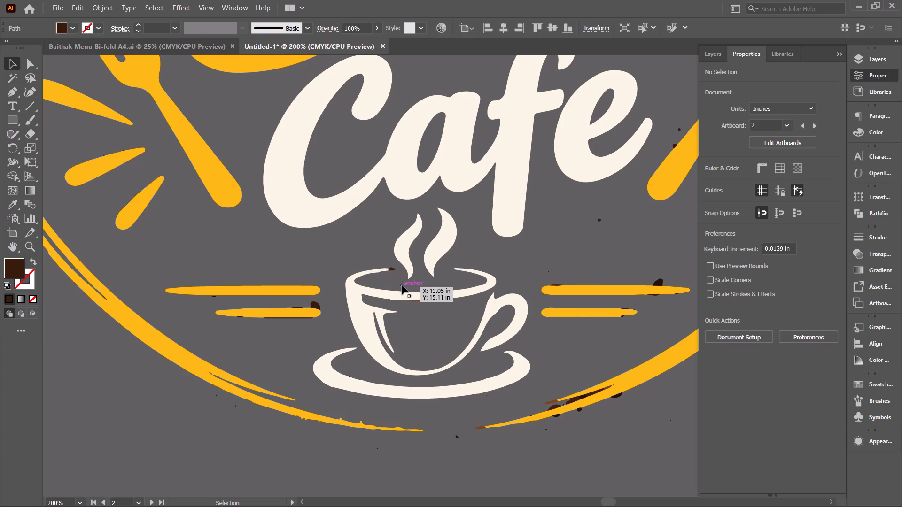
Recolour the cup, the steam and the tiny leftover bits around the rim with the cup's cream fill using the Eyedropper.
drag(359, 255, 456, 318)
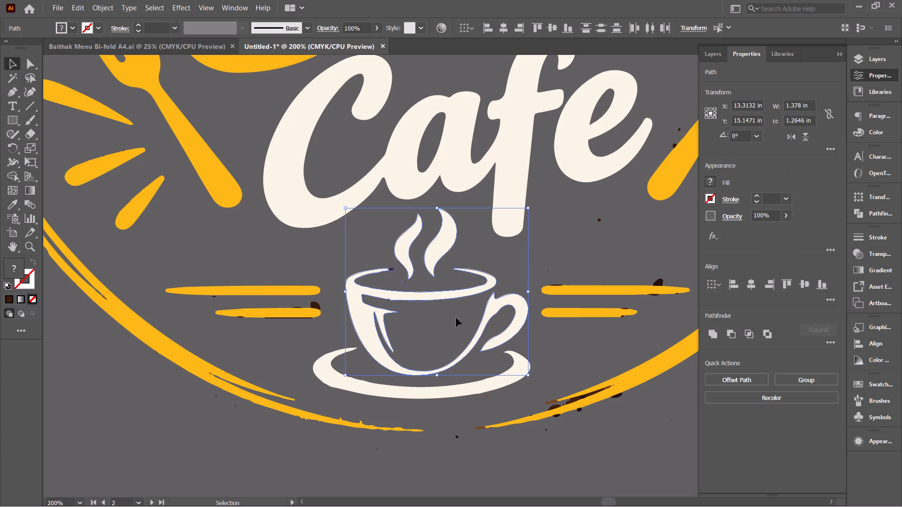
key(i)
click(467, 293)
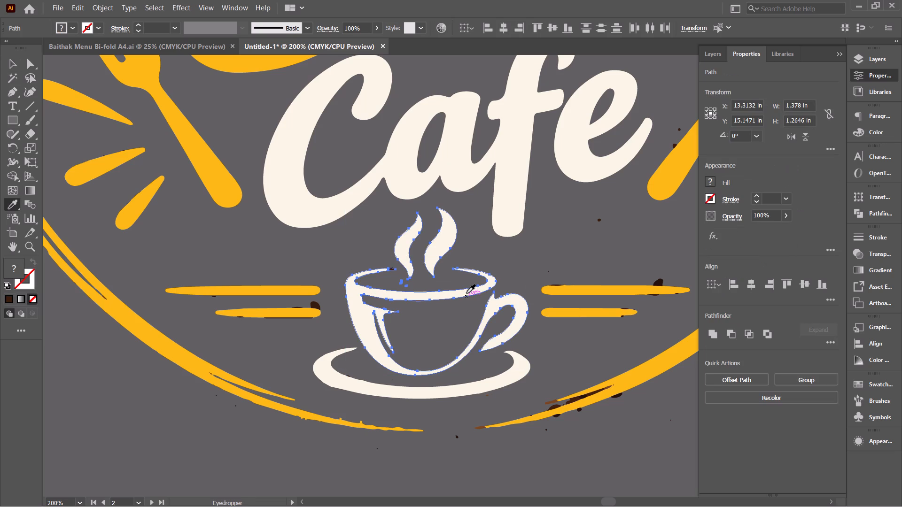
key(v)
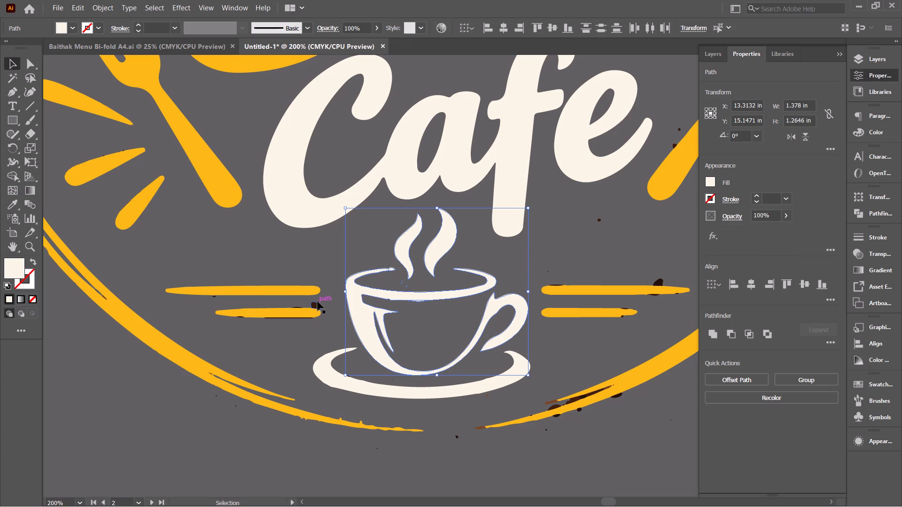
Delete the dark specks and slivers along the two yellow accent lines beside the cup, on the side opposite its handle.
click(318, 306)
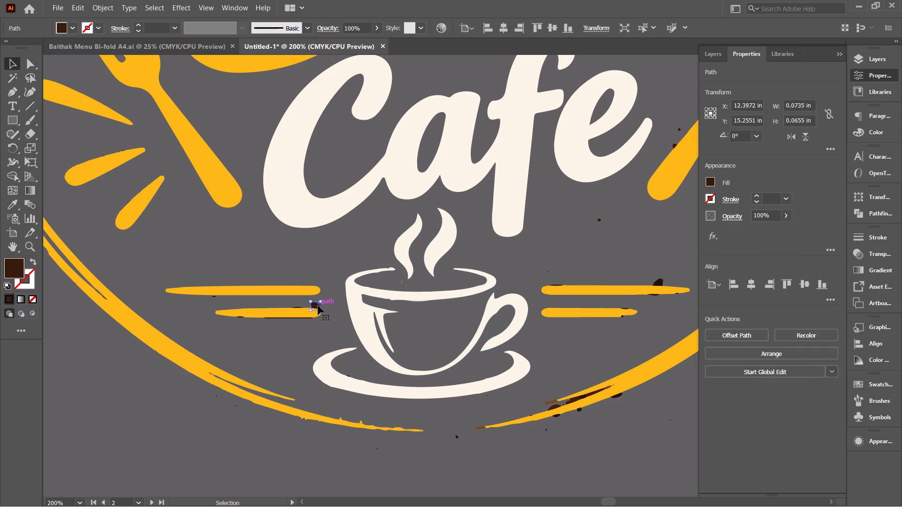
key(BackSpace)
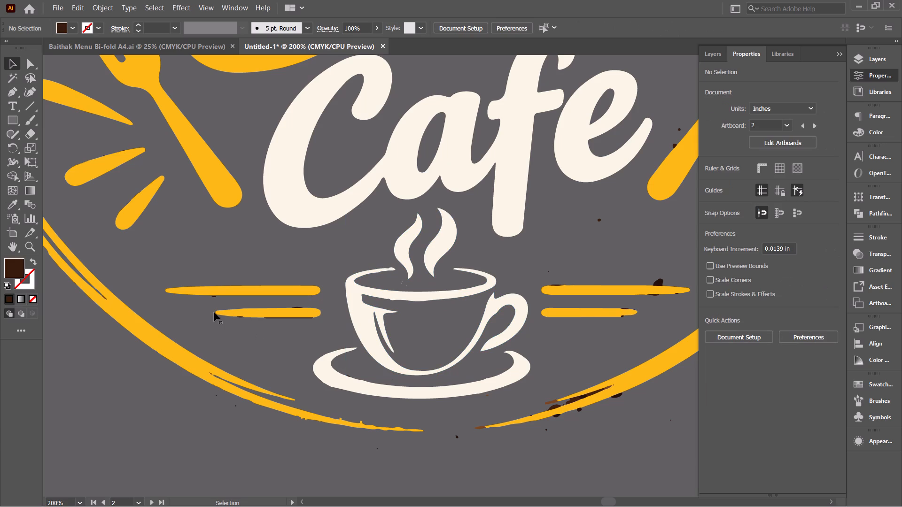
click(280, 319)
key(BackSpace)
click(214, 298)
key(BackSpace)
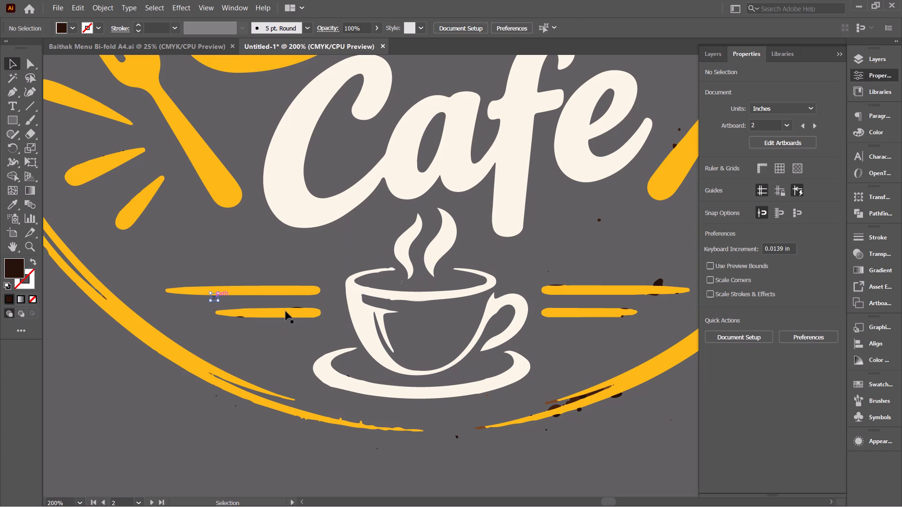
click(300, 307)
key(BackSpace)
Recolour the left accent lines, their remaining dark bits and the ring's left arc with the accent line's yellow using the Eyedropper.
drag(153, 285, 261, 323)
drag(261, 323, 290, 332)
key(i)
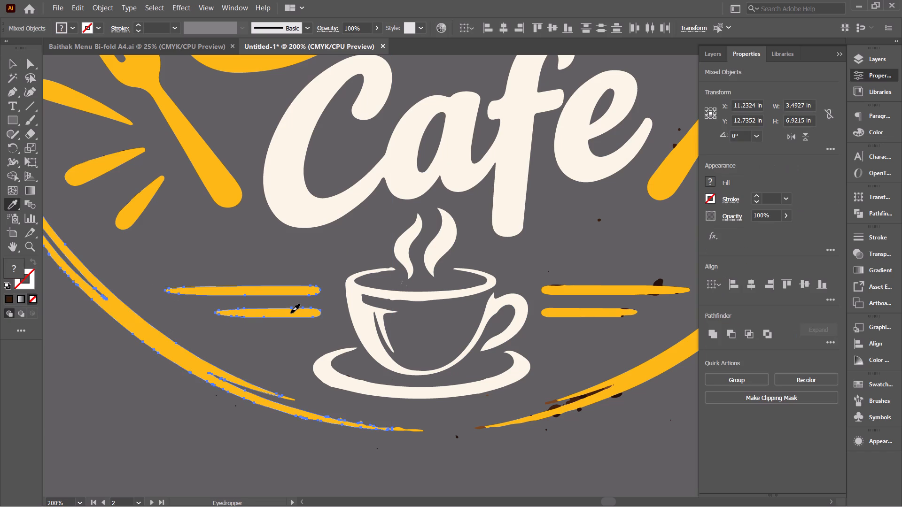
click(291, 313)
key(v)
click(293, 336)
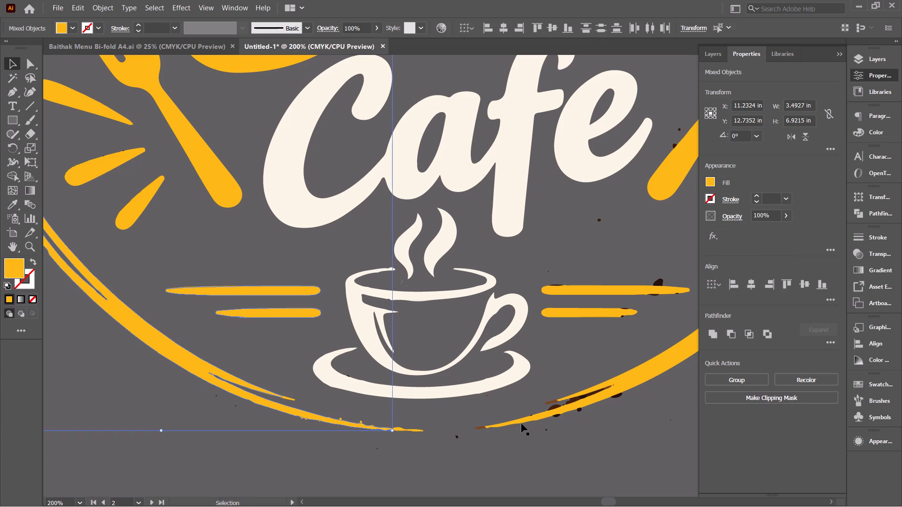
Delete the three loose dark specks below the ring's bottom edge.
click(457, 438)
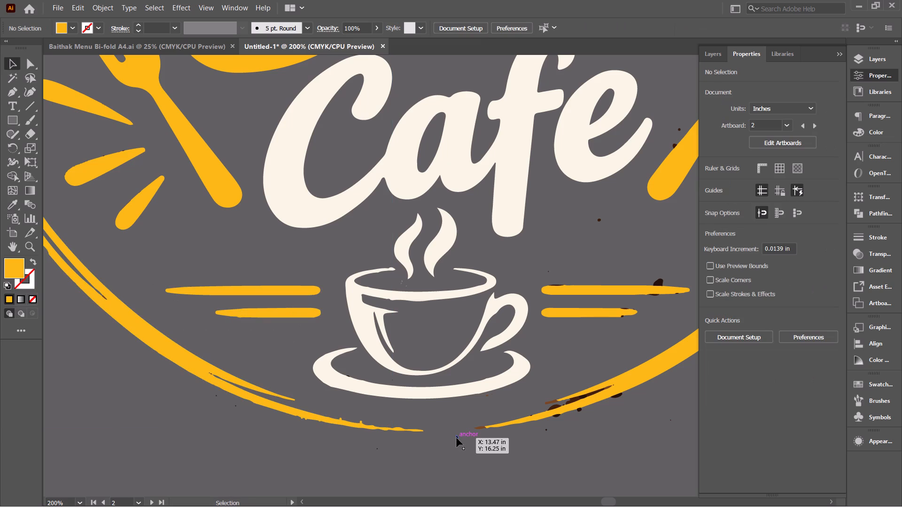
key(BackSpace)
drag(404, 444, 359, 462)
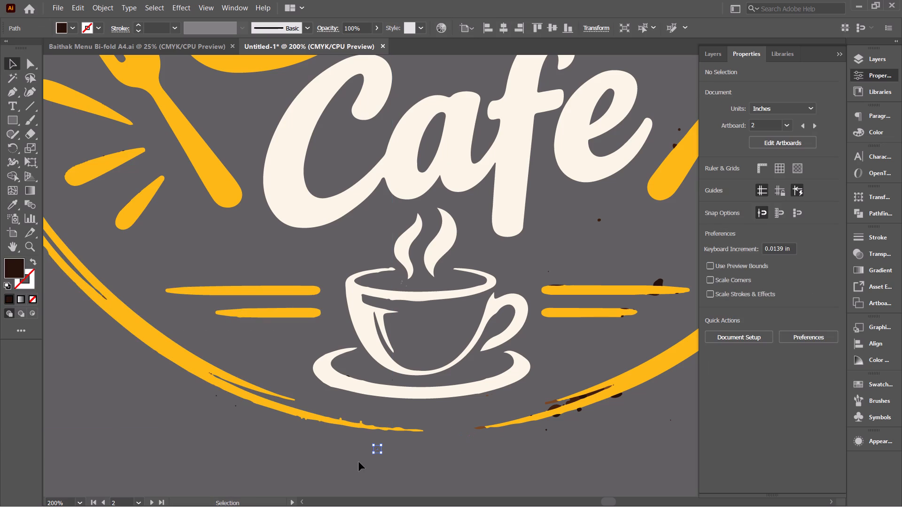
key(BackSpace)
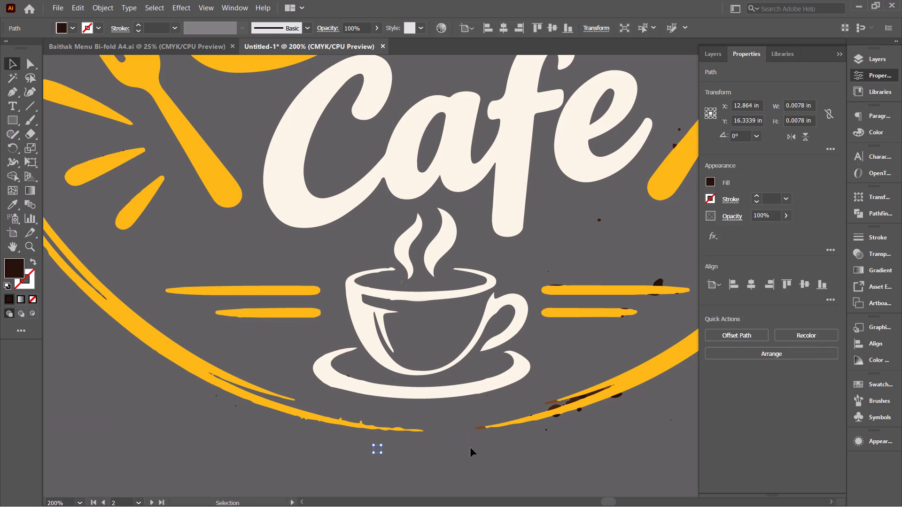
drag(531, 427, 577, 442)
key(BackSpace)
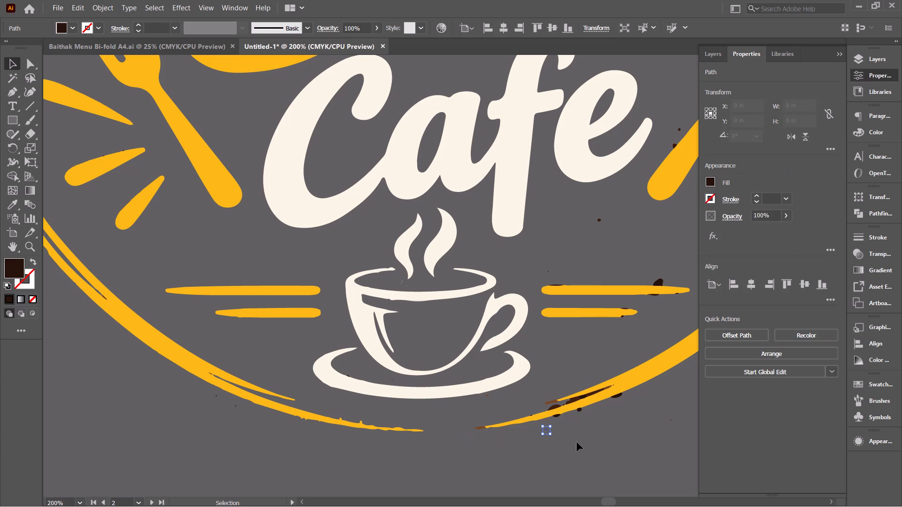
Delete the dark patches along the outer edge of the ring's lower-right arc.
click(558, 417)
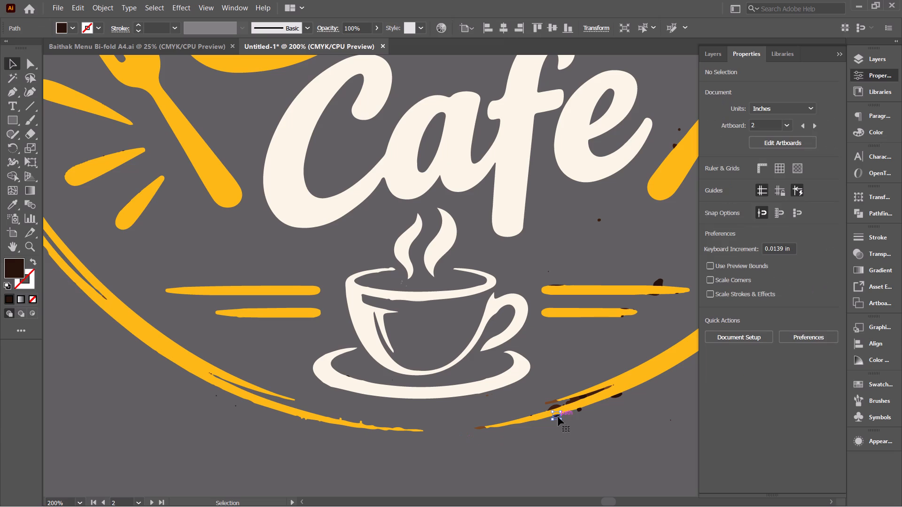
click(581, 412)
key(BackSpace)
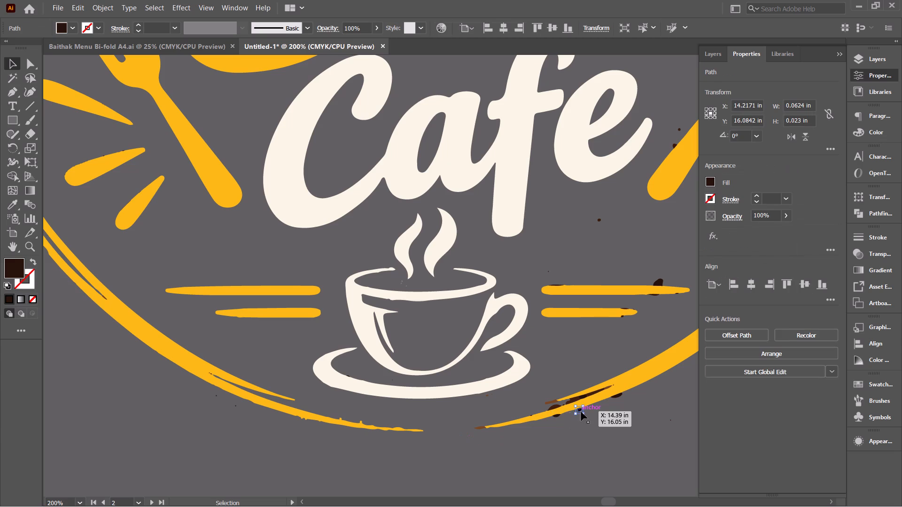
click(558, 415)
key(BackSpace)
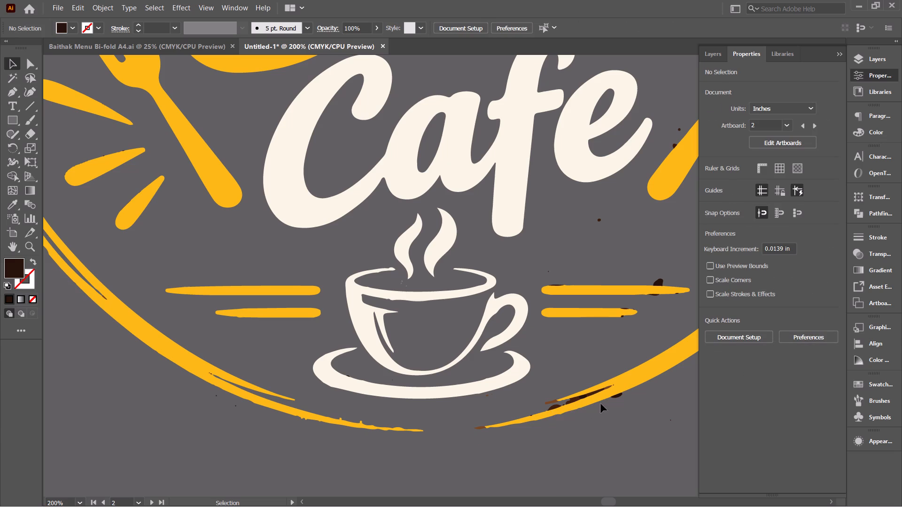
click(621, 397)
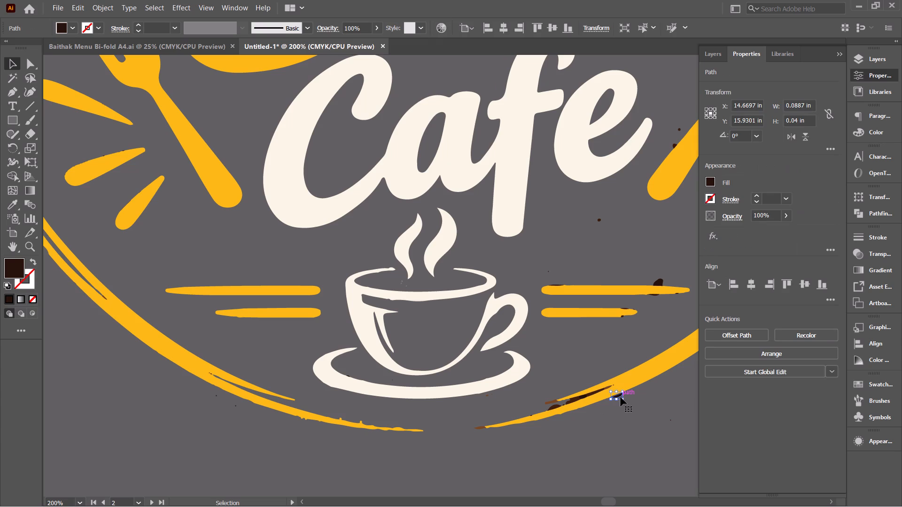
key(BackSpace)
Delete the dark brown streaks and patches between the brush strokes and along the inner edge of the ring's lower-right arc.
click(587, 394)
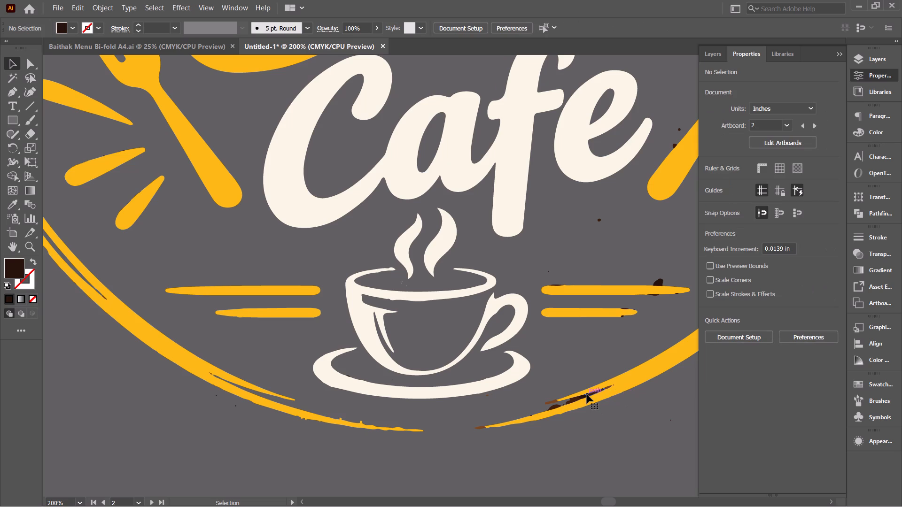
key(BackSpace)
click(579, 394)
key(BackSpace)
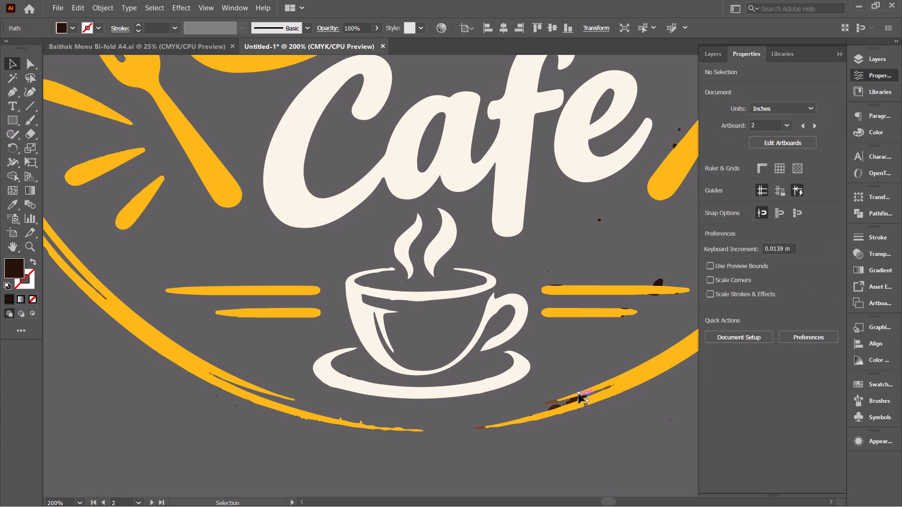
click(573, 403)
click(565, 389)
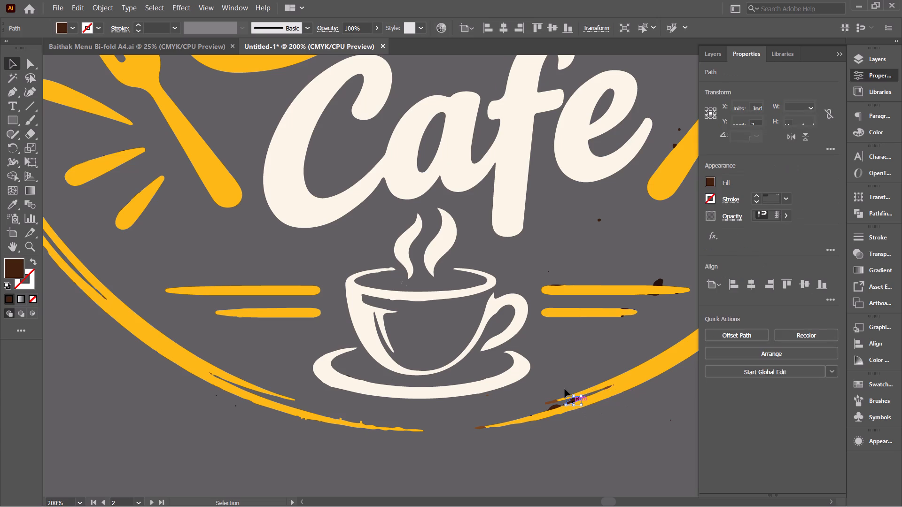
click(555, 407)
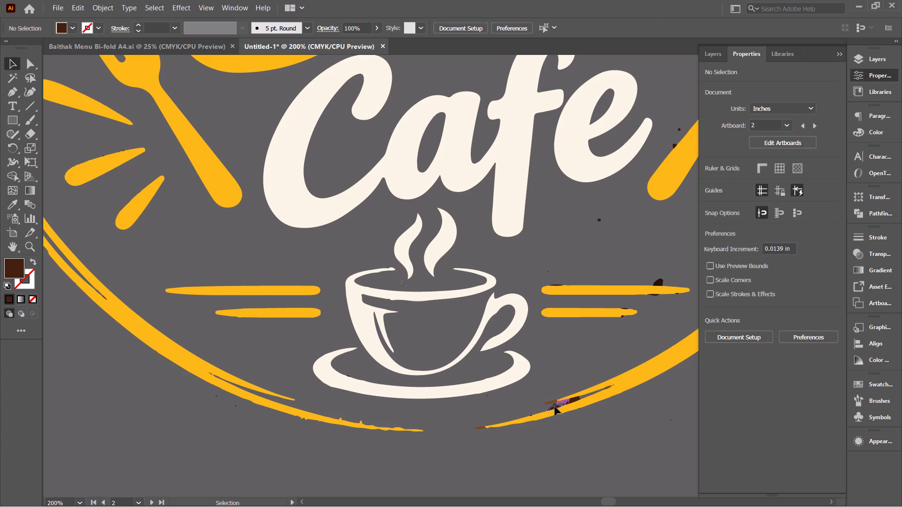
key(BackSpace)
click(572, 399)
key(BackSpace)
click(607, 387)
key(BackSpace)
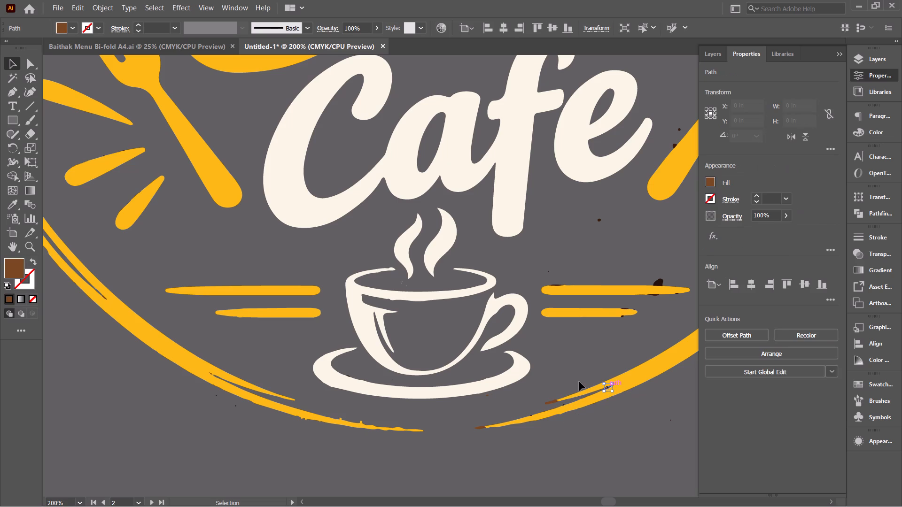
Recolour the brown tips at the lower end of the ring's lower-right arc with the ring's yellow using the Eyedropper.
drag(579, 382, 543, 422)
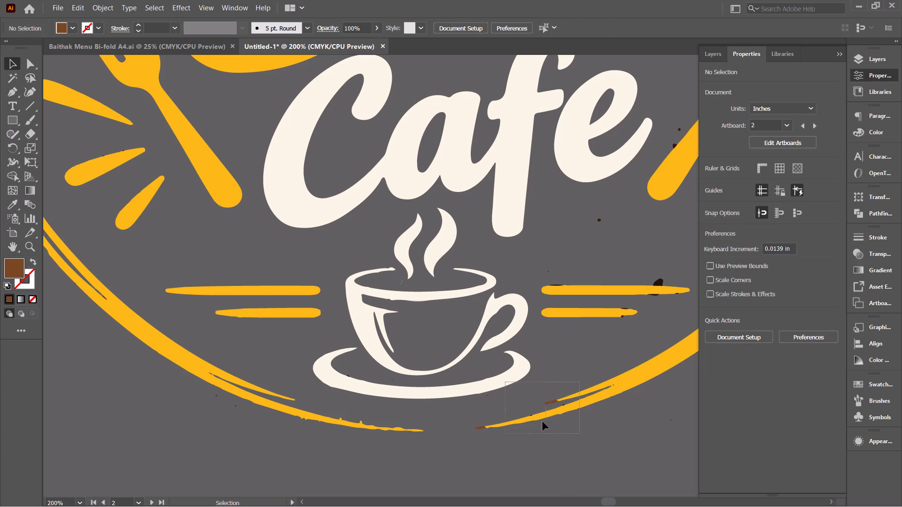
drag(543, 422, 545, 422)
key(i)
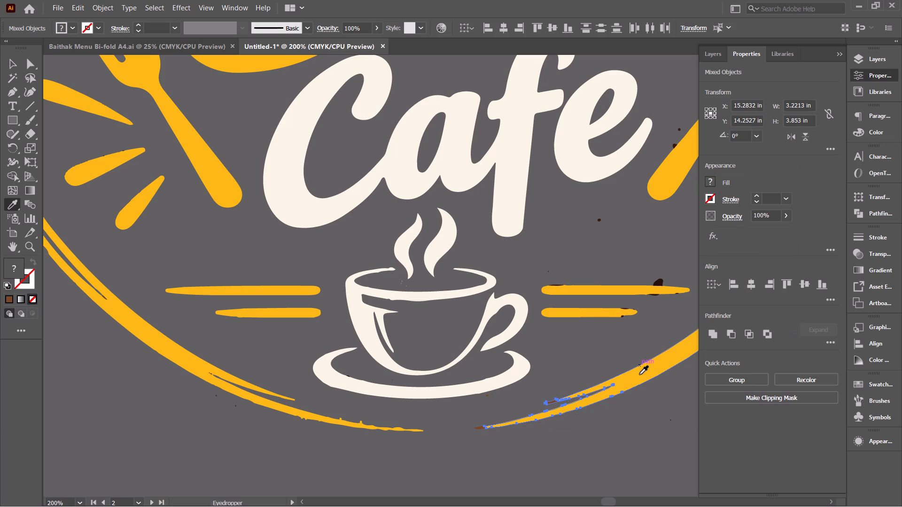
click(639, 375)
key(v)
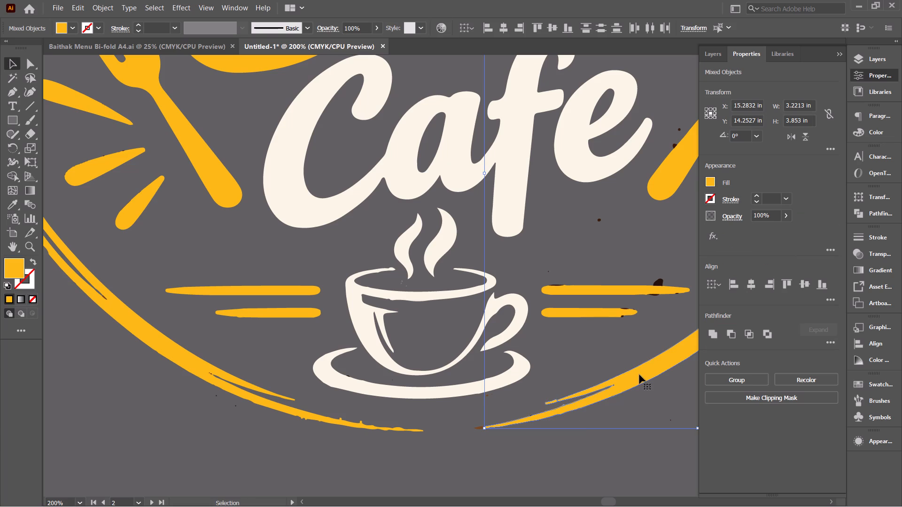
drag(544, 438, 469, 425)
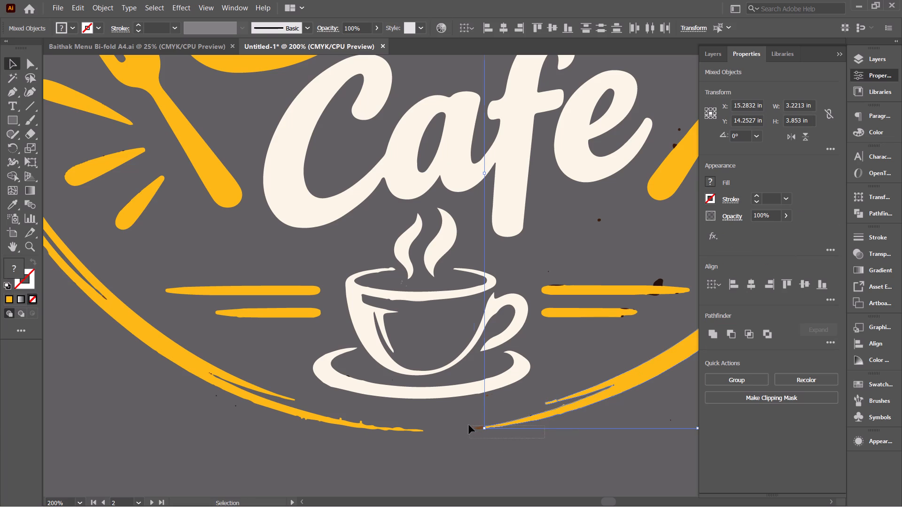
key(i)
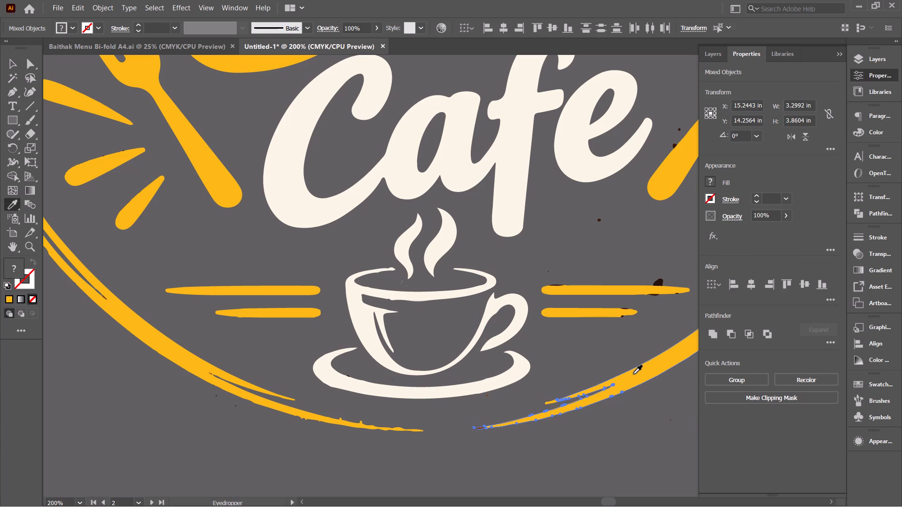
click(634, 377)
key(v)
Delete the dark blotch over the upper accent line beside the cup's handle, including its dark fragment along the line.
scroll(645, 299, left, 1)
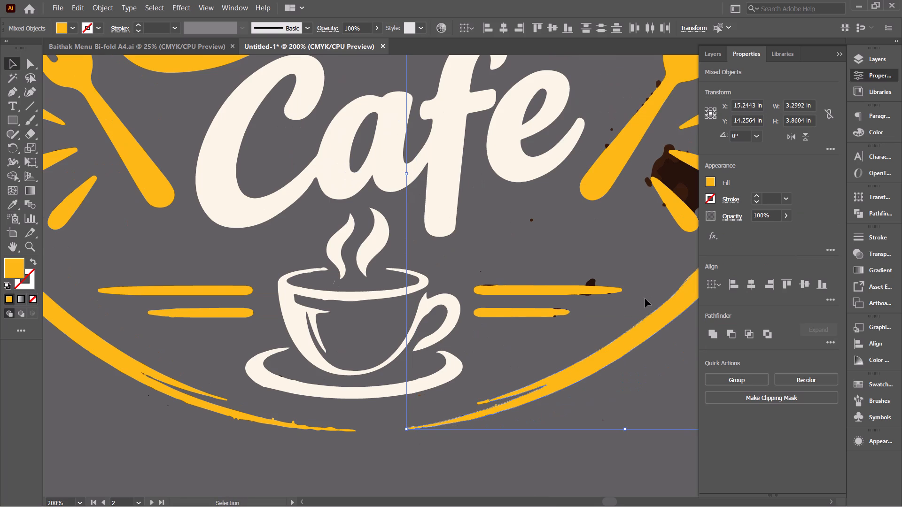
click(595, 281)
key(BackSpace)
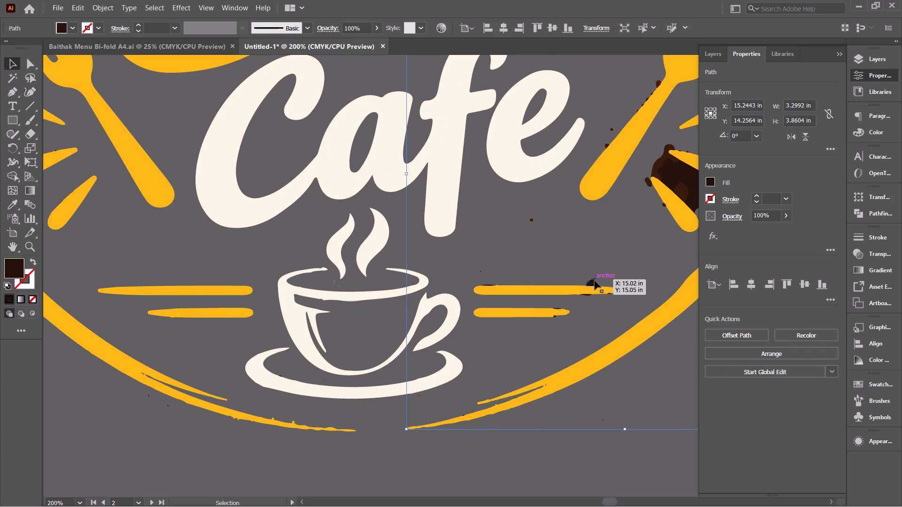
click(589, 295)
key(BackSpace)
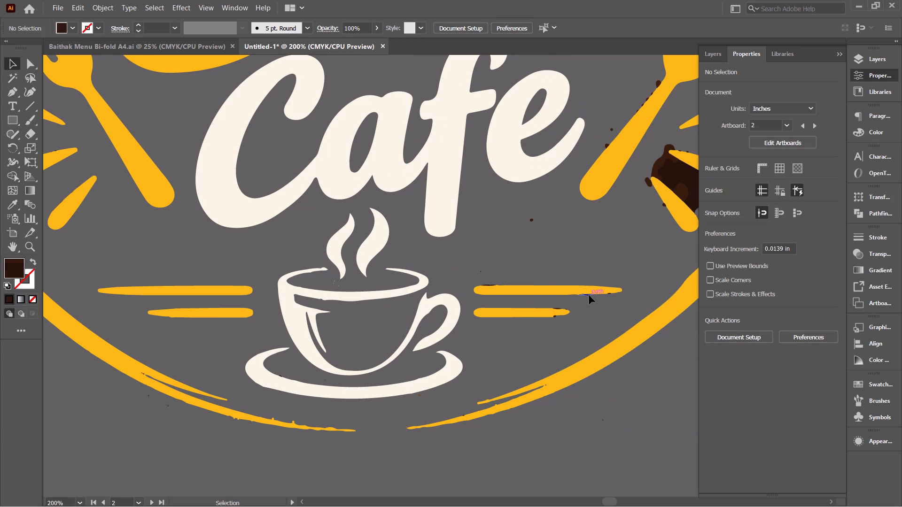
Recolour the two accent lines beside the cup's handle and their dark edge bits yellow using the Eyedropper.
drag(474, 281, 624, 317)
key(i)
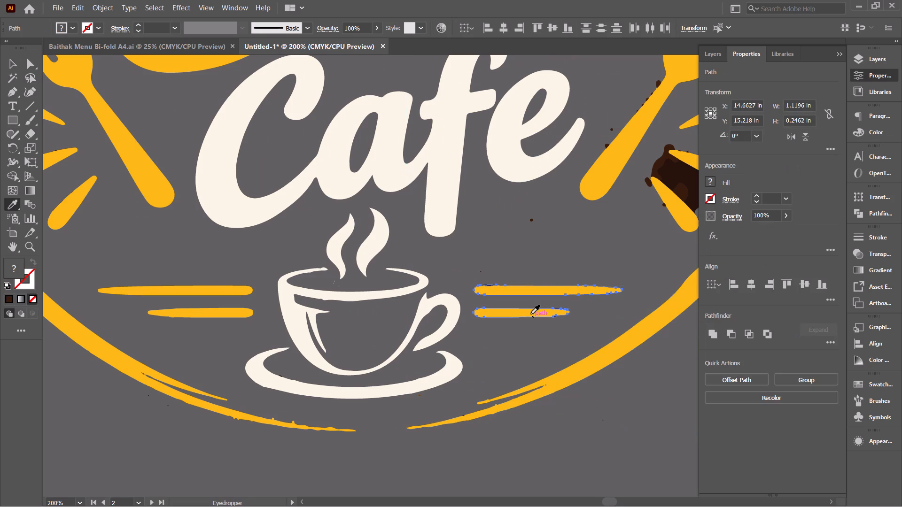
click(531, 313)
key(v)
Delete the loose dark speck between the word Cafe and the accent lines beside the cup's handle.
scroll(551, 287, up, 2)
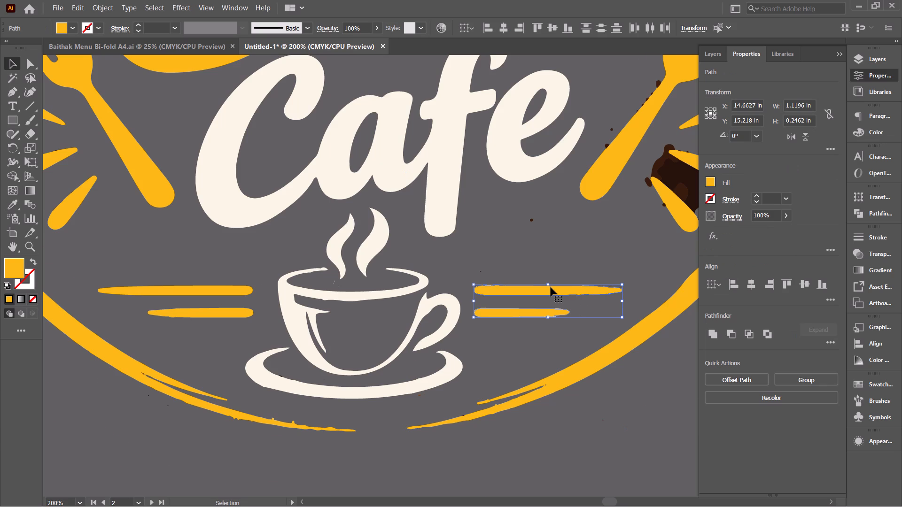
drag(536, 301, 500, 346)
key(BackSpace)
Delete the large dark brown patch between the lower two rays beside the spoon, including its curved edge piece.
scroll(660, 253, left, 2)
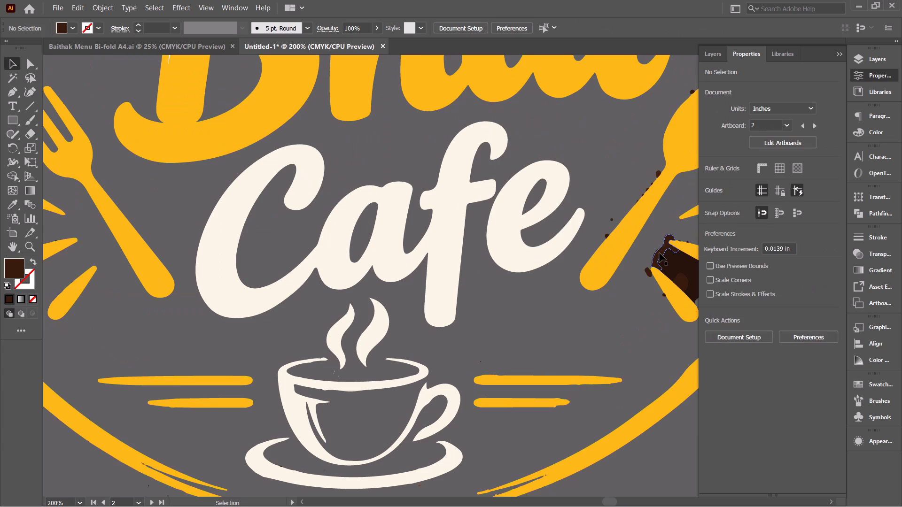
click(634, 283)
key(BackSpace)
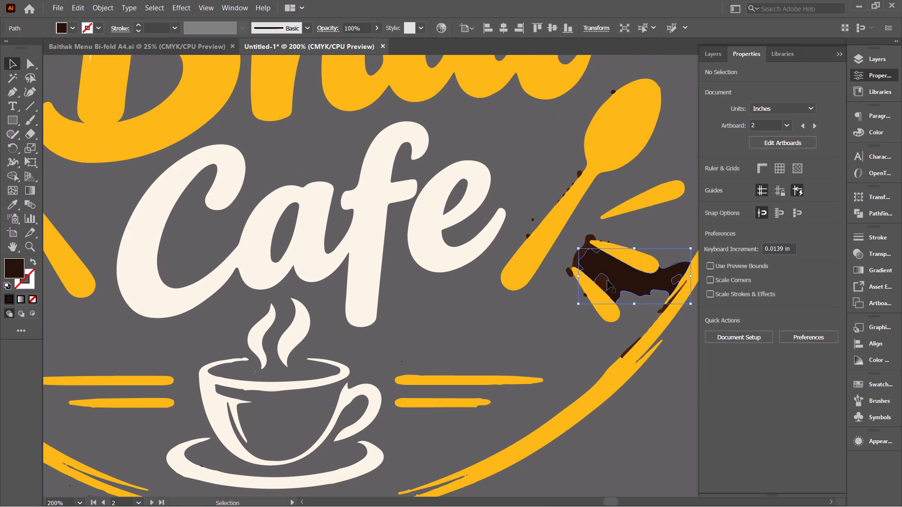
click(607, 280)
key(BackSpace)
drag(588, 261, 583, 257)
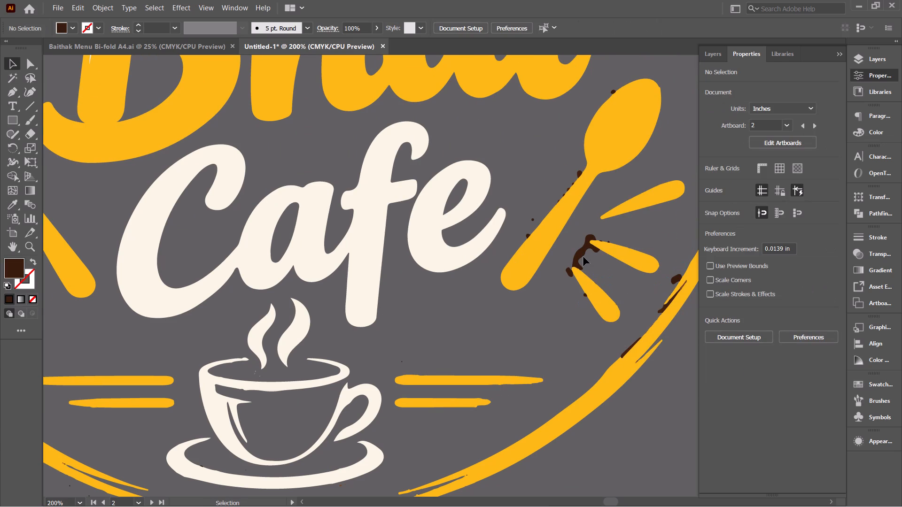
drag(583, 257, 580, 253)
click(580, 253)
key(BackSpace)
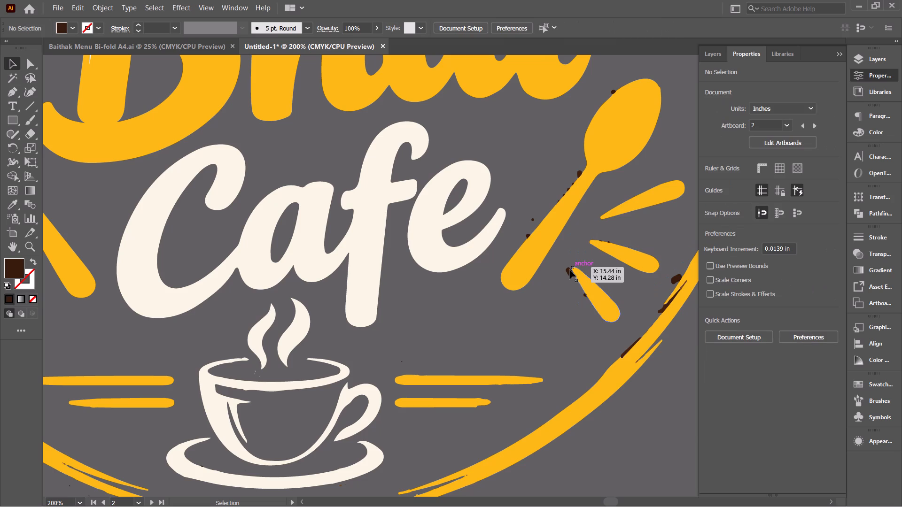
Delete the dark specks at the tip and along the edge of the lowest ray beside the spoon.
click(570, 270)
key(BackSpace)
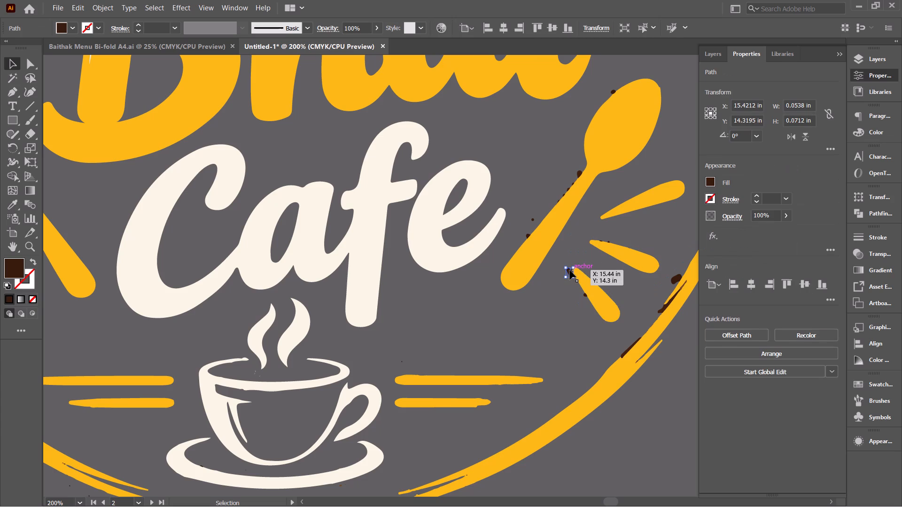
click(584, 296)
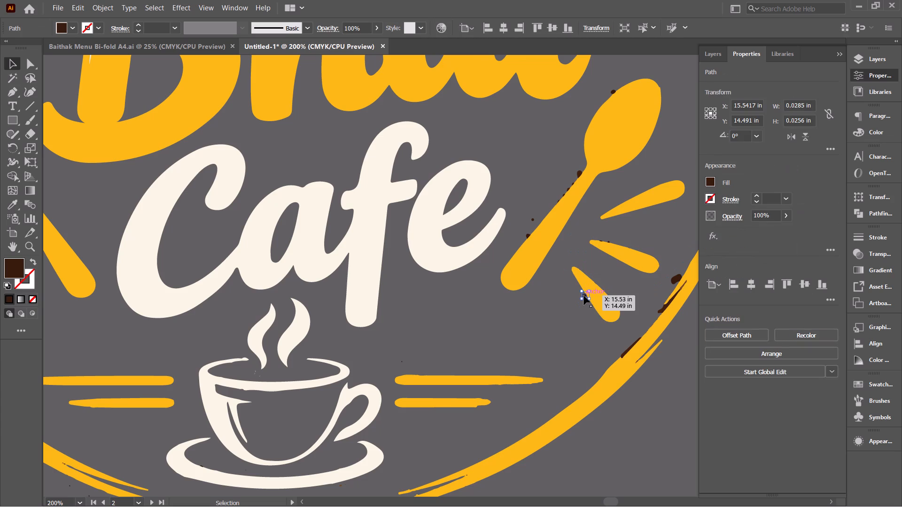
key(BackSpace)
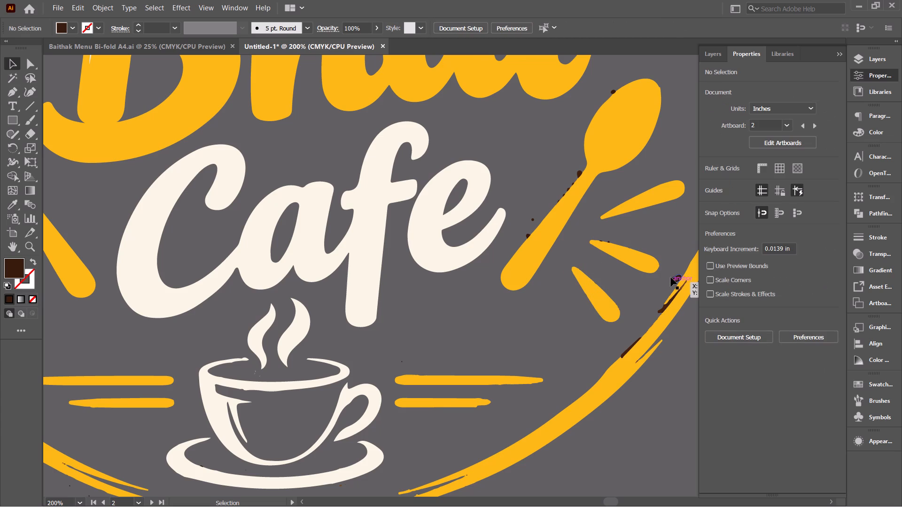
Delete the dark blob and brown streaks along the inner edge and brush gaps of the ring's right arc.
click(671, 277)
key(BackSpace)
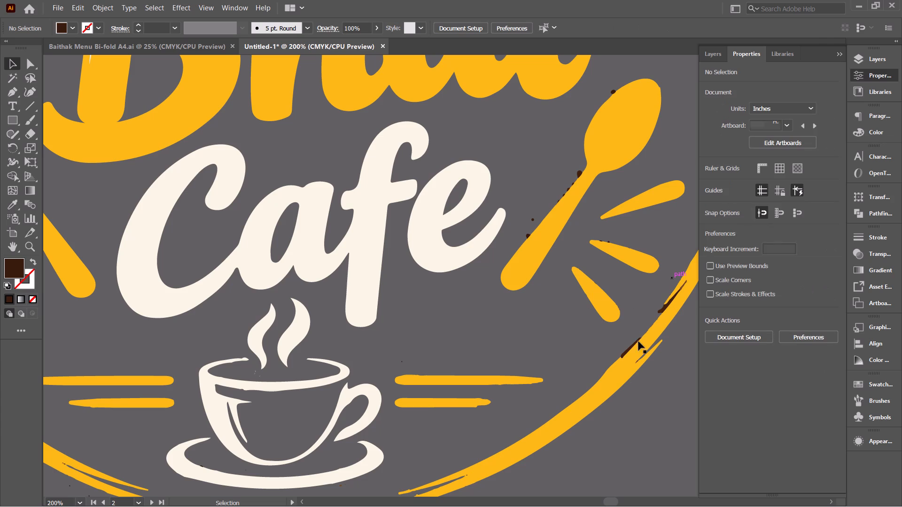
click(633, 343)
key(BackSpace)
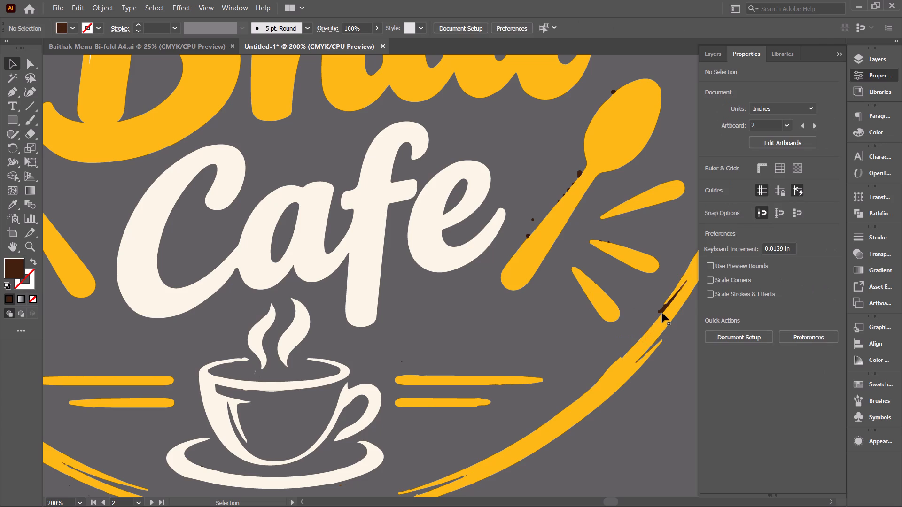
click(663, 308)
key(BackSpace)
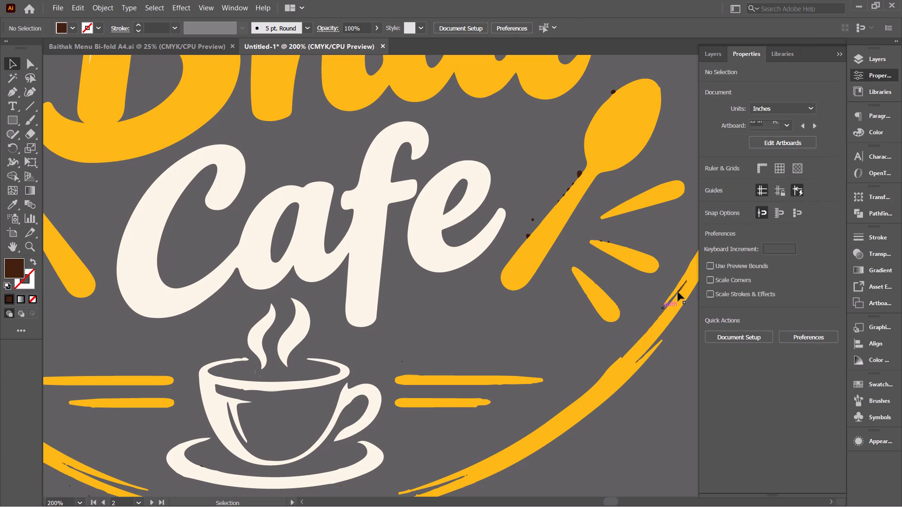
click(683, 288)
key(BackSpace)
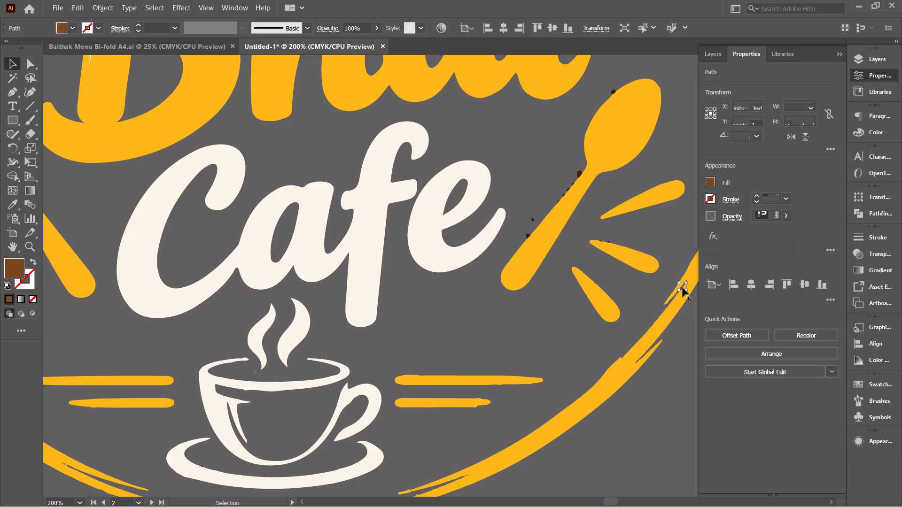
Delete the remaining tiny brown flecks in the brush gap of the ring's right arc, level with the lowest ray.
click(638, 328)
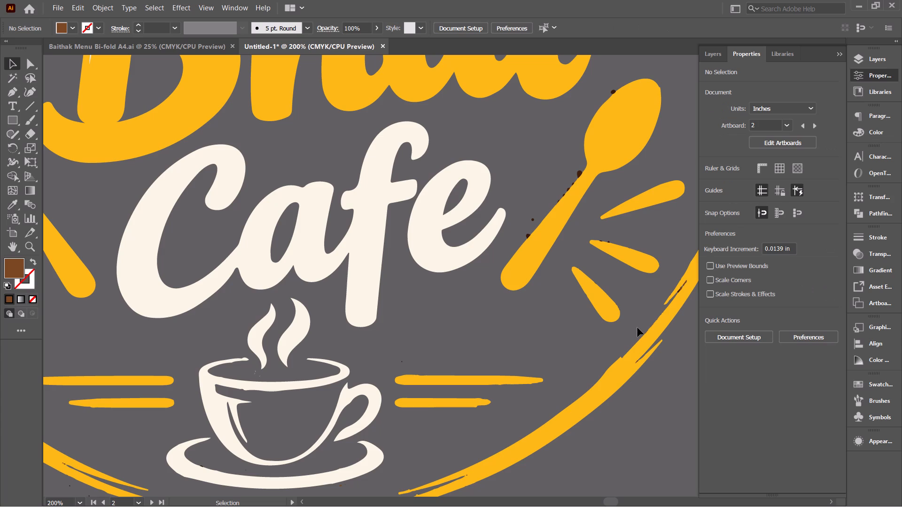
click(680, 290)
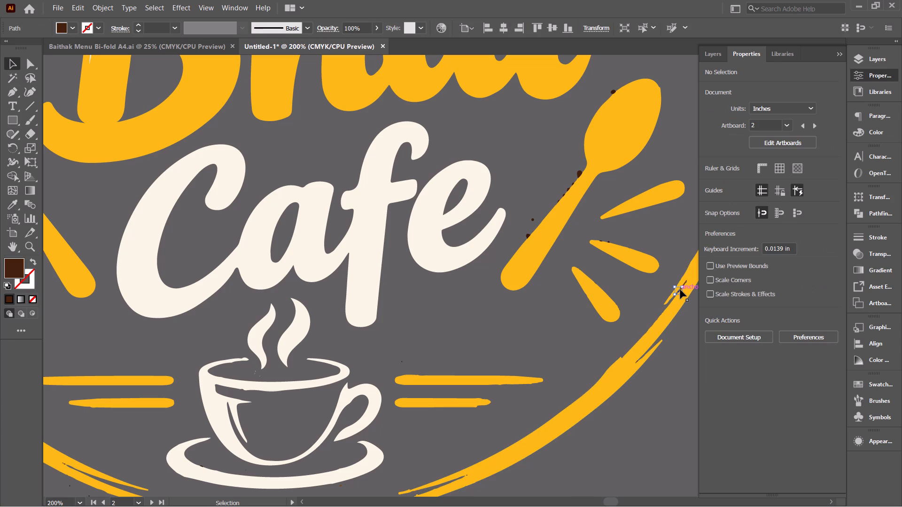
key(BackSpace)
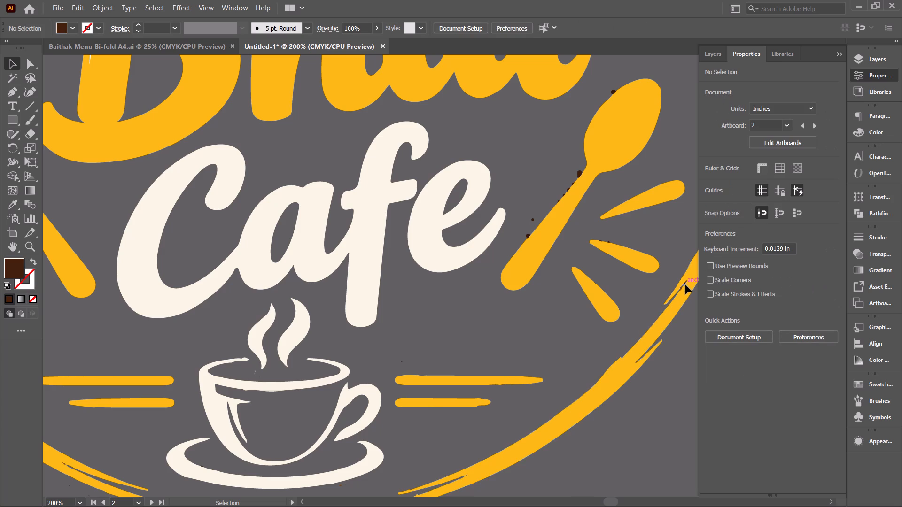
click(685, 285)
click(681, 287)
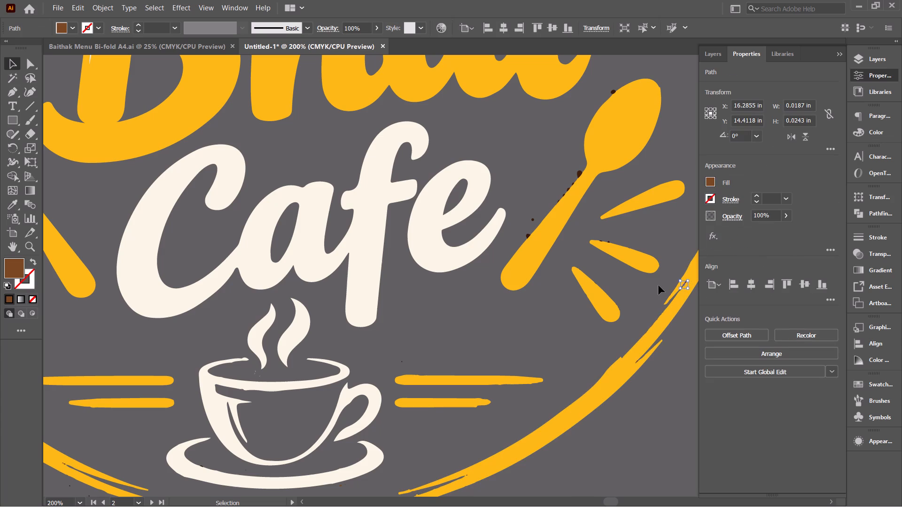
drag(659, 285, 683, 290)
click(643, 288)
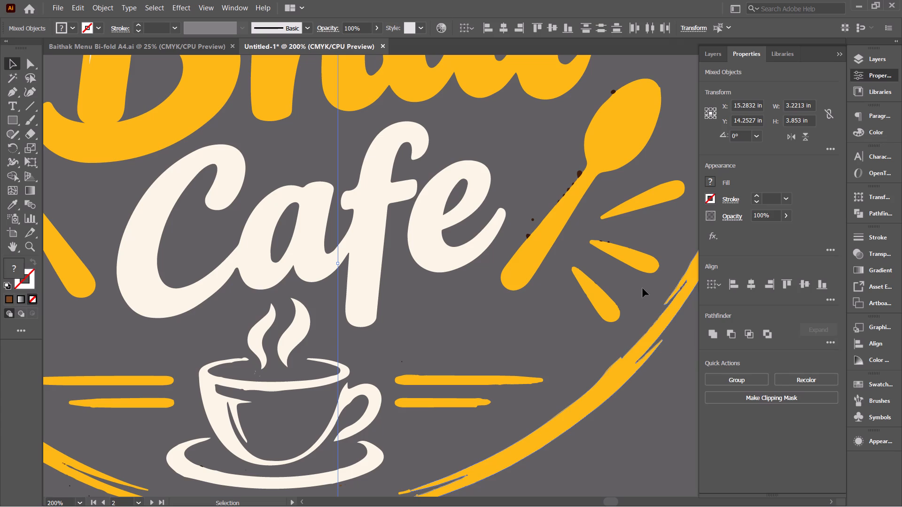
click(682, 289)
key(BackSpace)
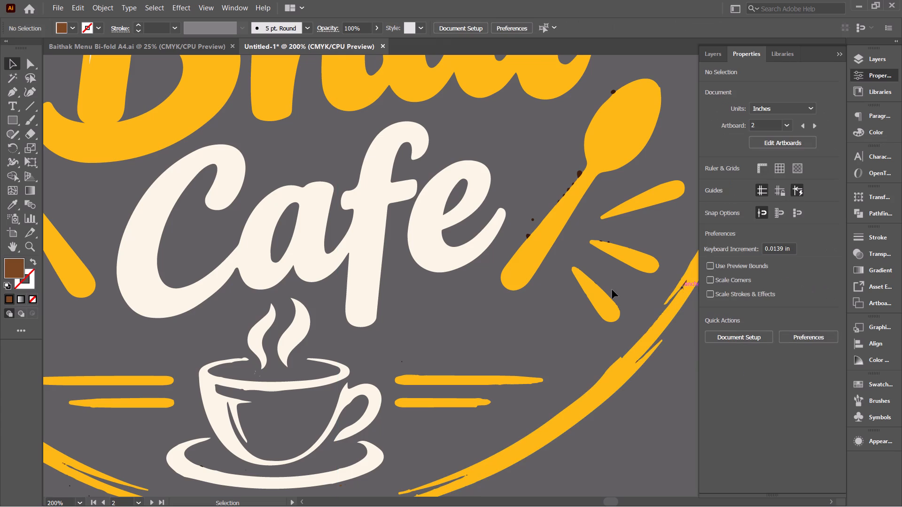
Delete the dark specks beside the spoon's handle, at its neck and on the edge of its bowl.
click(529, 232)
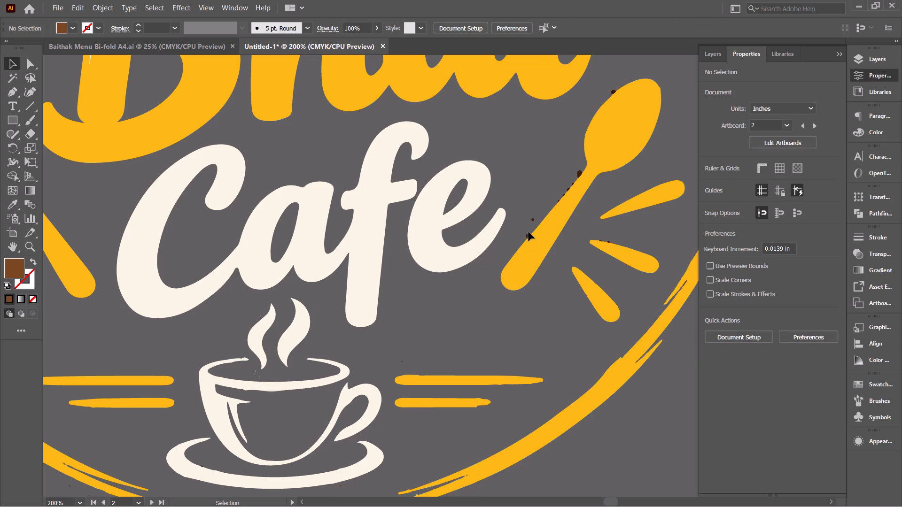
click(528, 234)
key(BackSpace)
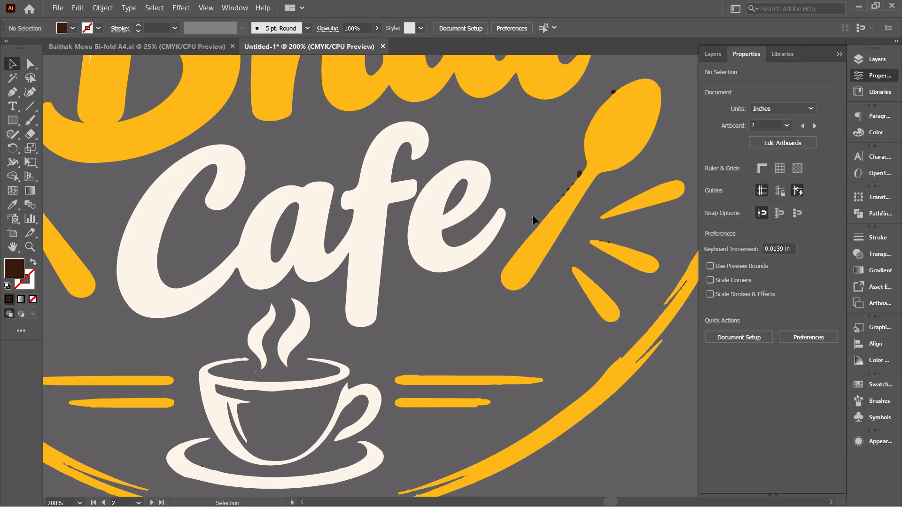
click(533, 216)
click(533, 220)
key(BackSpace)
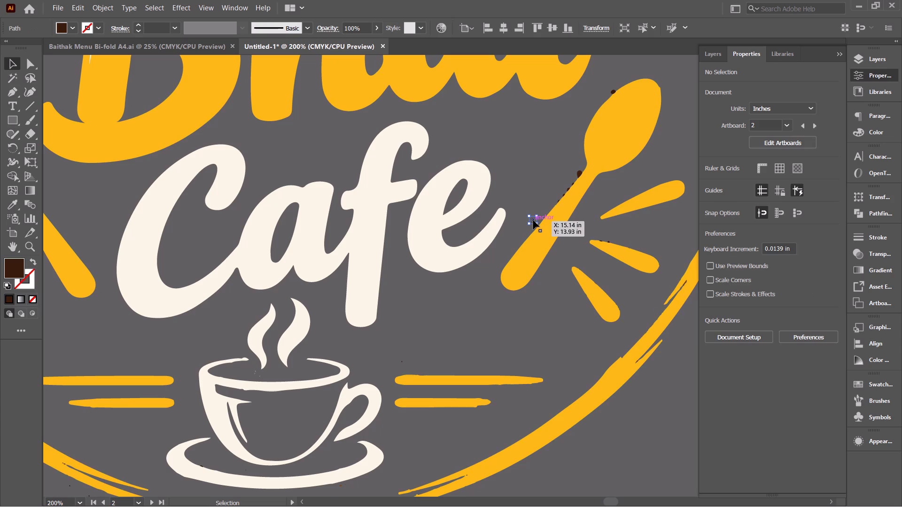
click(579, 173)
key(BackSpace)
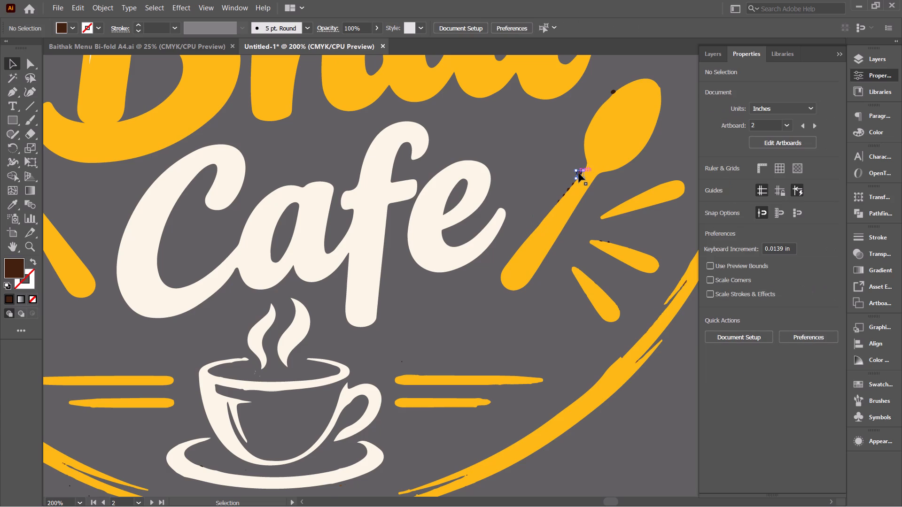
click(614, 92)
key(BackSpace)
Recolour the spoon, the upper two rays beside it and their remaining dark edge bits with the spoon's yellow using the Eyedropper.
drag(540, 190, 620, 266)
key(i)
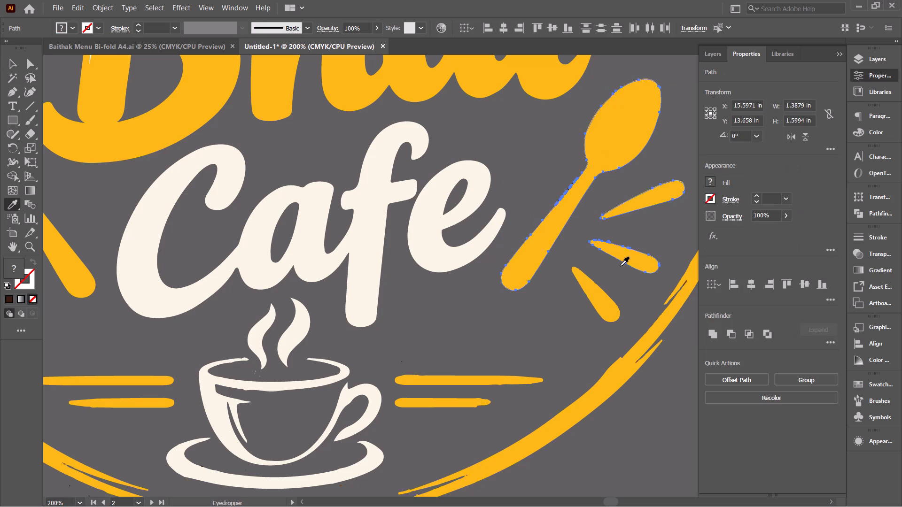
click(619, 132)
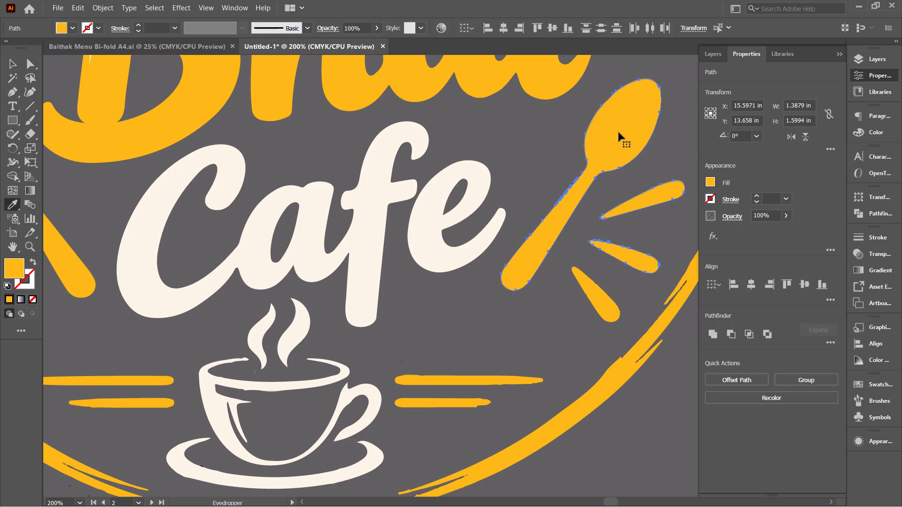
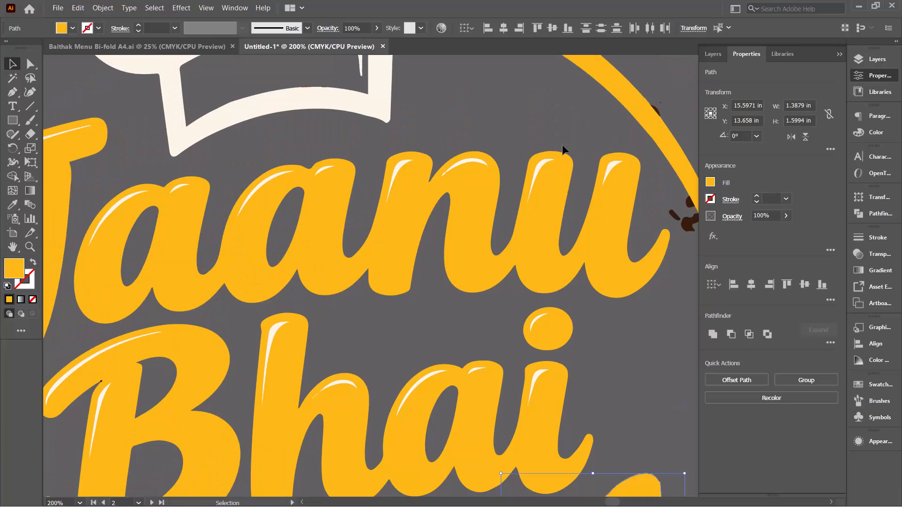
Delete the dark brown specks between the final "u" of Jaanu and the inner edge of the ring's right arc.
click(557, 225)
key(BackSpace)
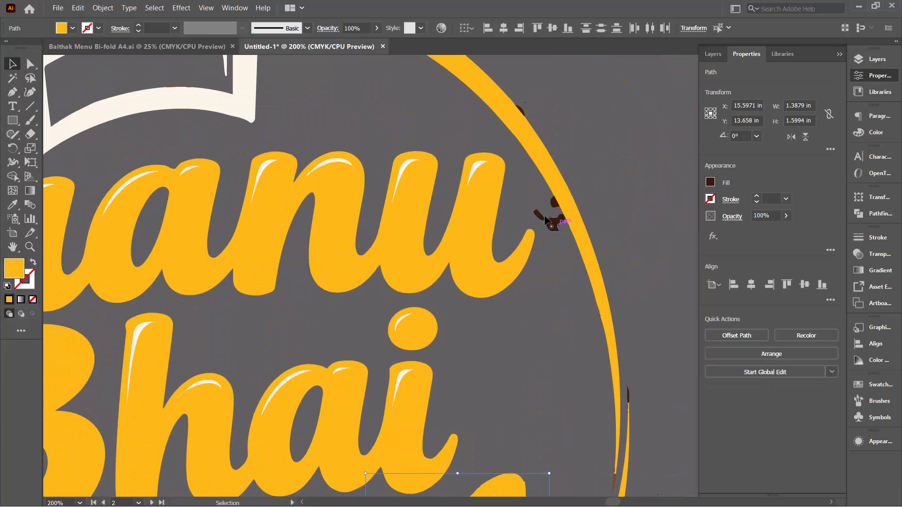
click(540, 215)
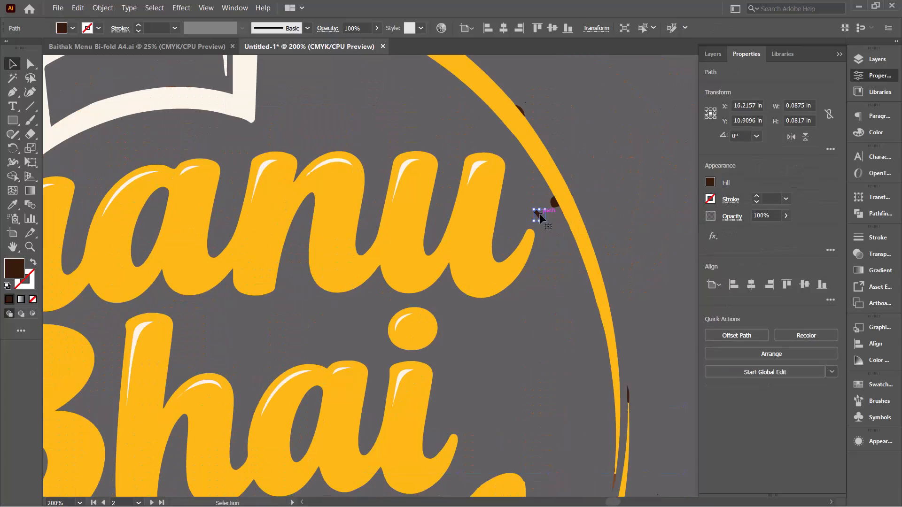
key(BackSpace)
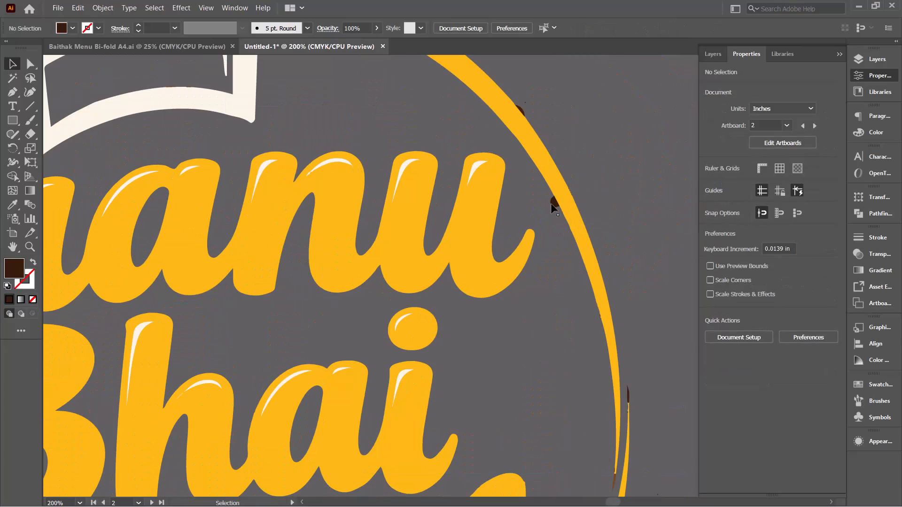
click(552, 204)
key(BackSpace)
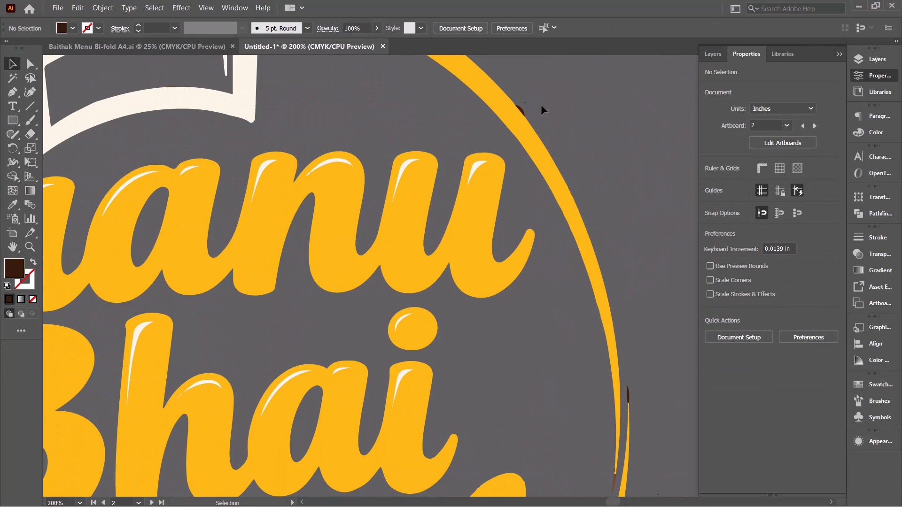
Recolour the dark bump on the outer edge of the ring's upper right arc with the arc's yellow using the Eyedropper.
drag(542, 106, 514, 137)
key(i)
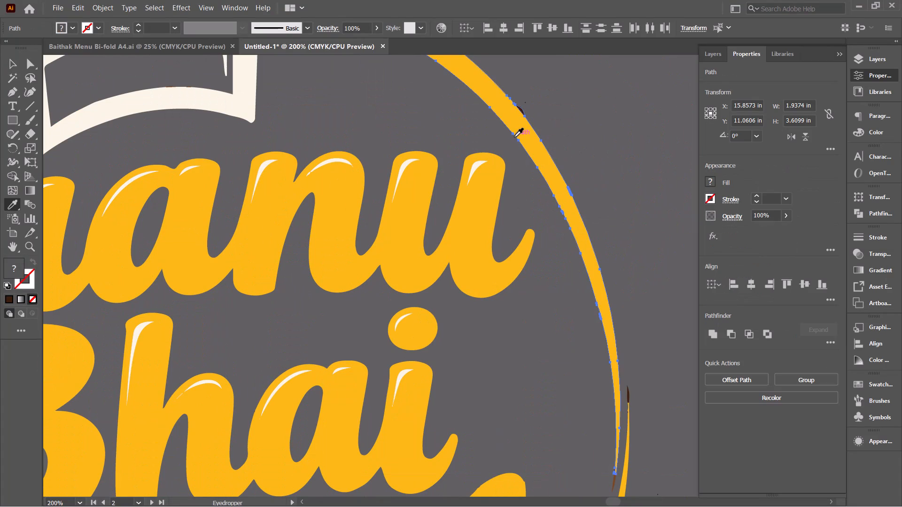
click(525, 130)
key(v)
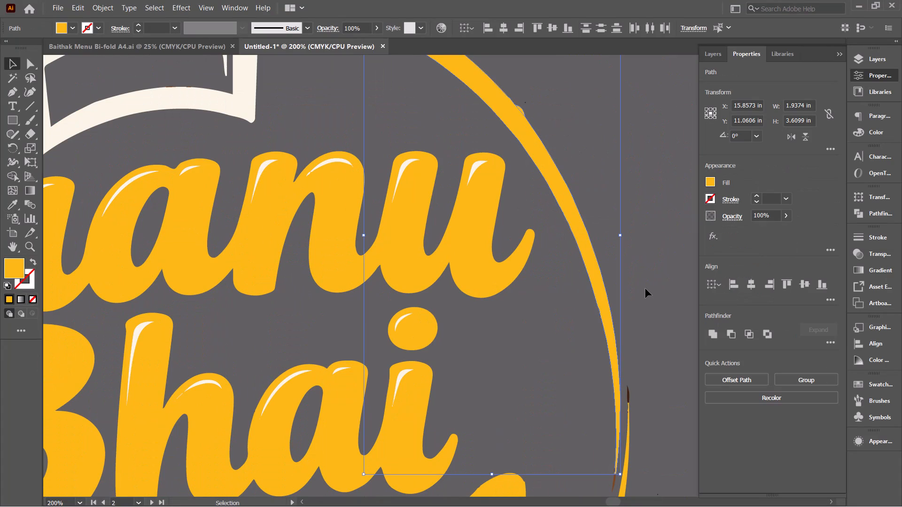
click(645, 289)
Delete the small bump on the outer edge of the ring's upper right arc.
click(525, 110)
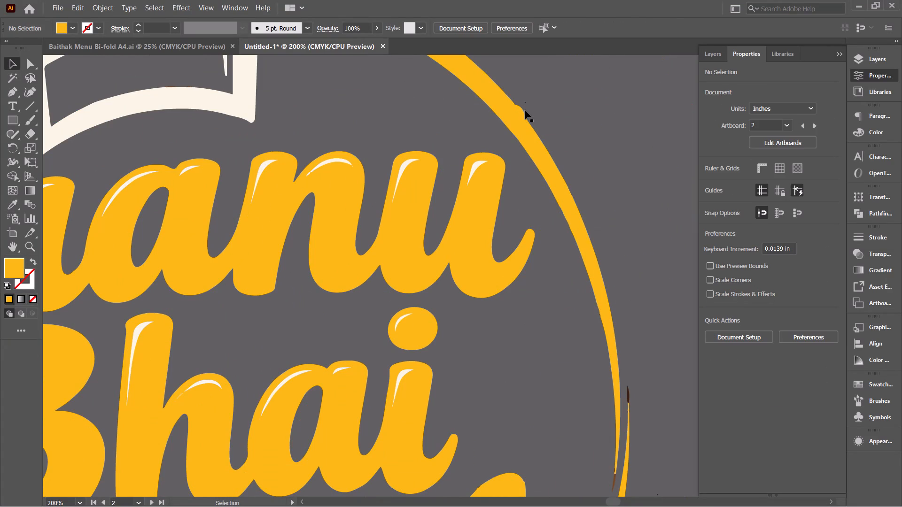
key(BackSpace)
Recolour the dark brush tips and streaks where the ring's right arcs overlap with the ring's yellow using the Eyedropper.
scroll(642, 396, down, 3)
drag(652, 205, 578, 381)
key(i)
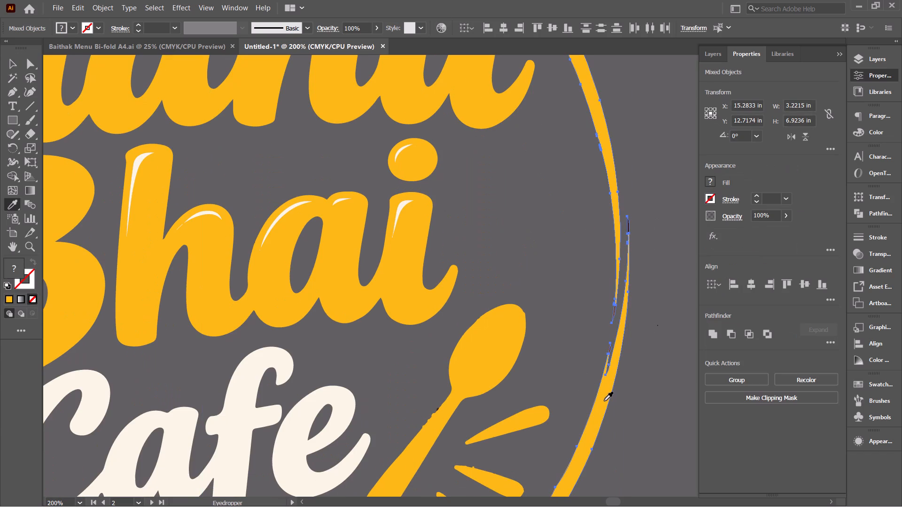
click(604, 401)
key(v)
click(543, 335)
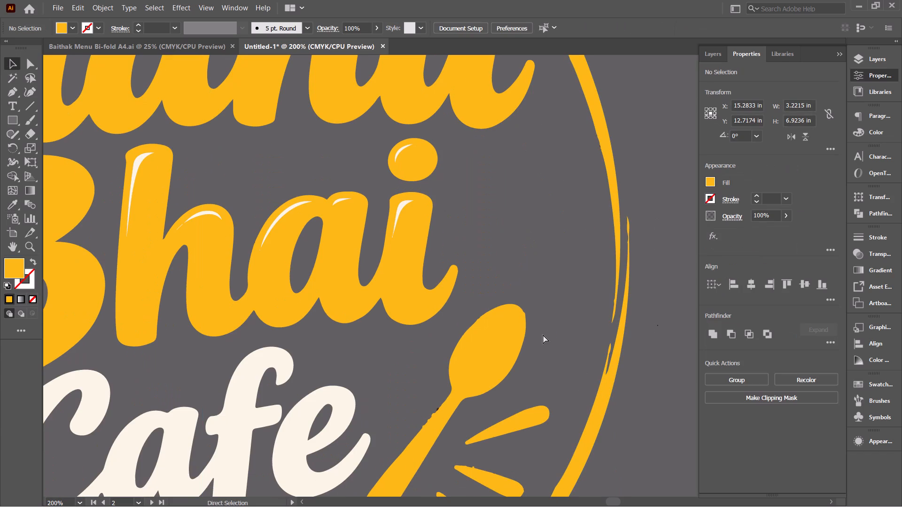
Save the document in the Awork folder as an Adobe Illustrator file named "Jaanu bhai cafe A4 Bi-fold Menu", keeping the default Illustrator options.
key(ctrl+s)
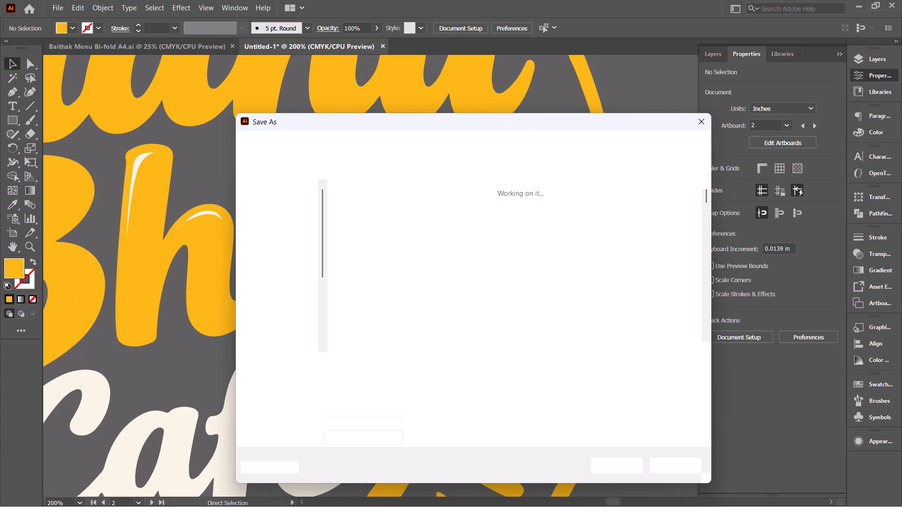
text(Jaanu bhai cafe)
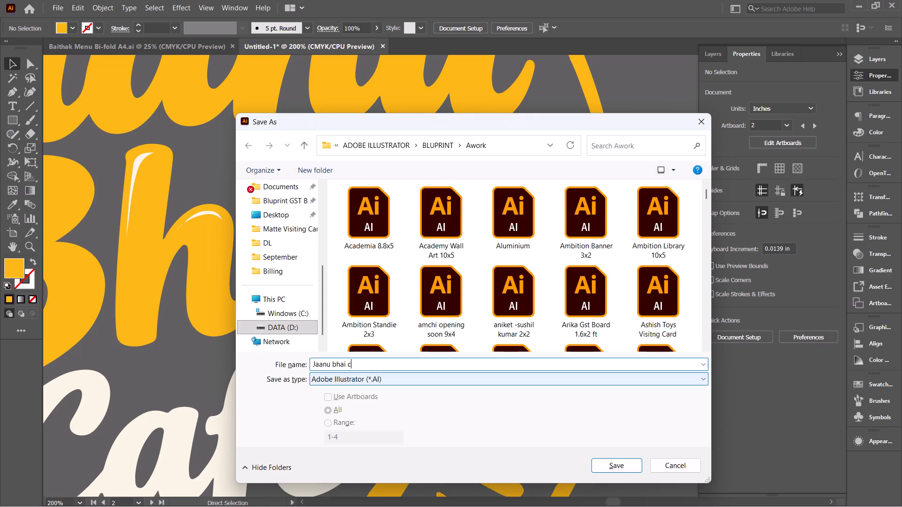
key(space)
text(A4)
key(space)
text(Bi-fold M)
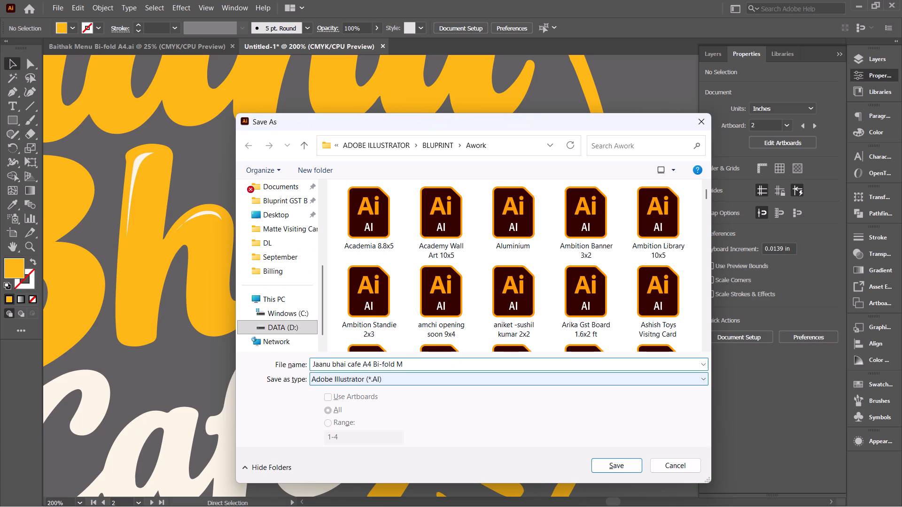
text(enu)
key(Return)
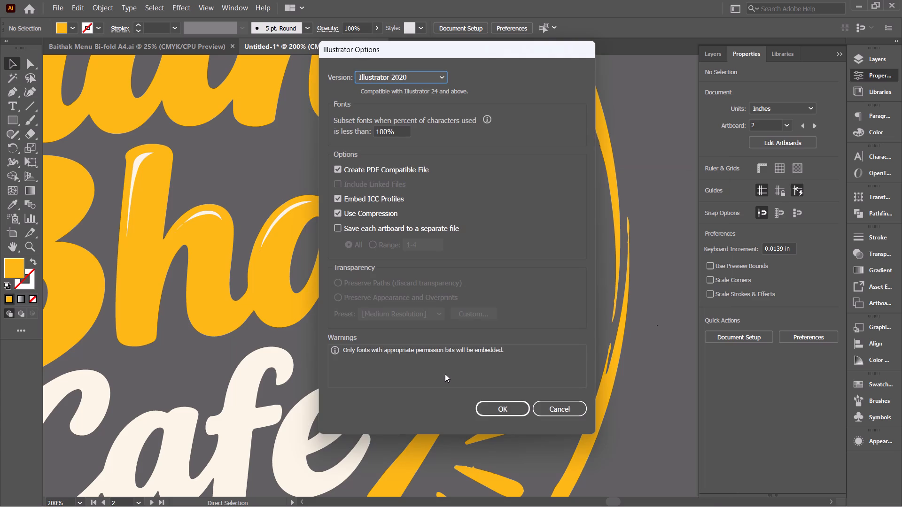
key(Return)
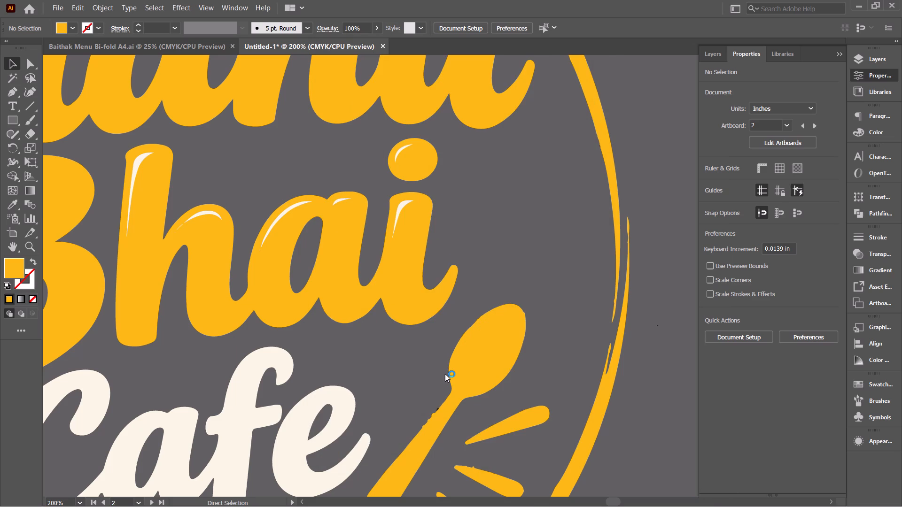
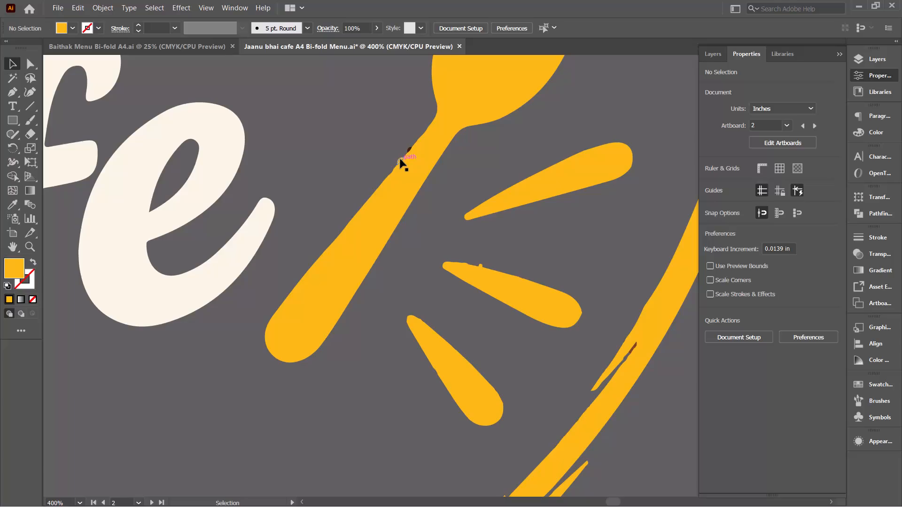
Delete the dark specks along the spoon handle's edge and the stray bumps on the middle ray beside the spoon.
key(BackSpace)
click(408, 147)
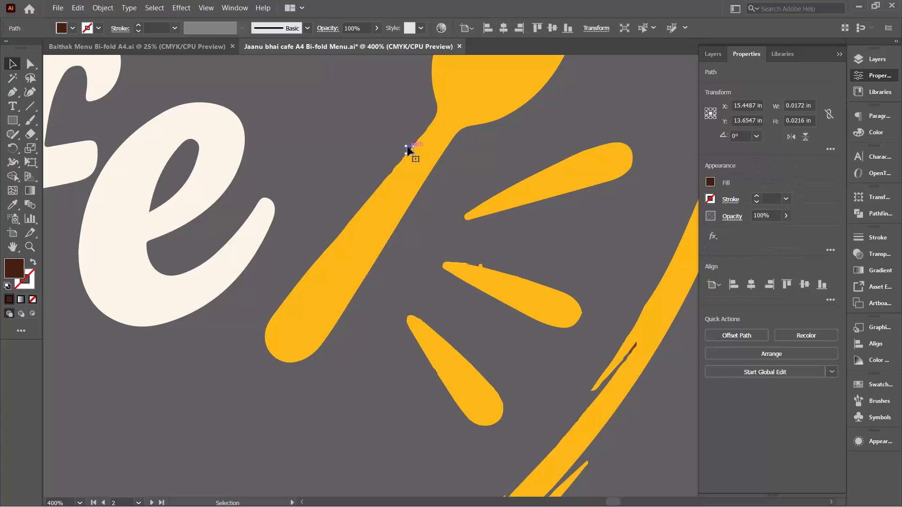
key(BackSpace)
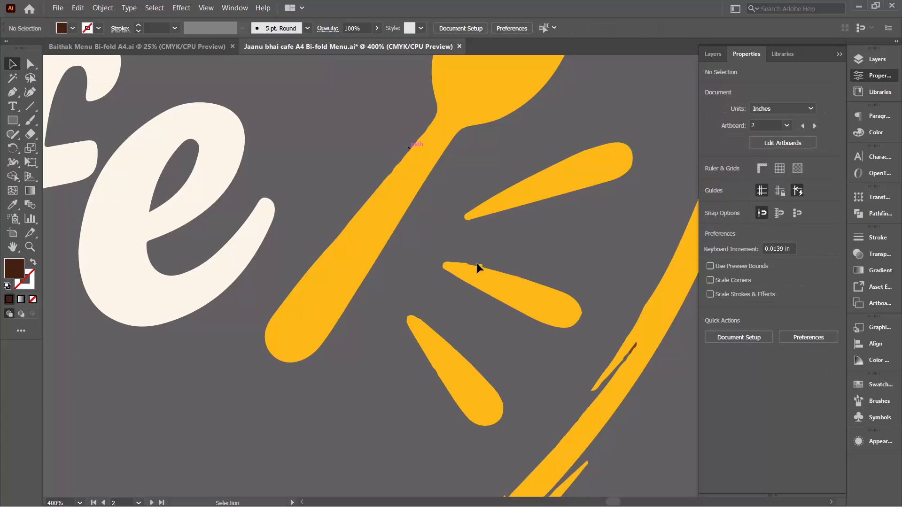
click(481, 263)
key(BackSpace)
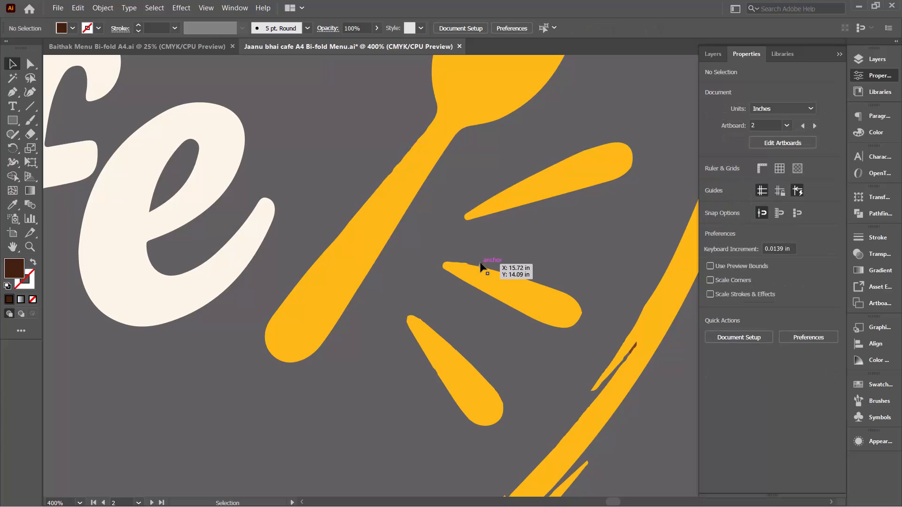
click(469, 264)
key(BackSpace)
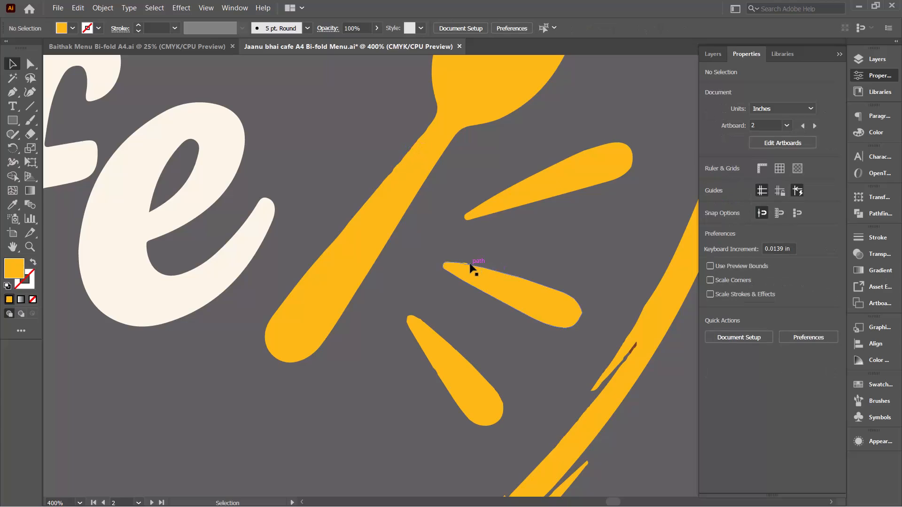
Delete the dark brown slivers in the brush gap of the ring's lower right arc.
click(632, 348)
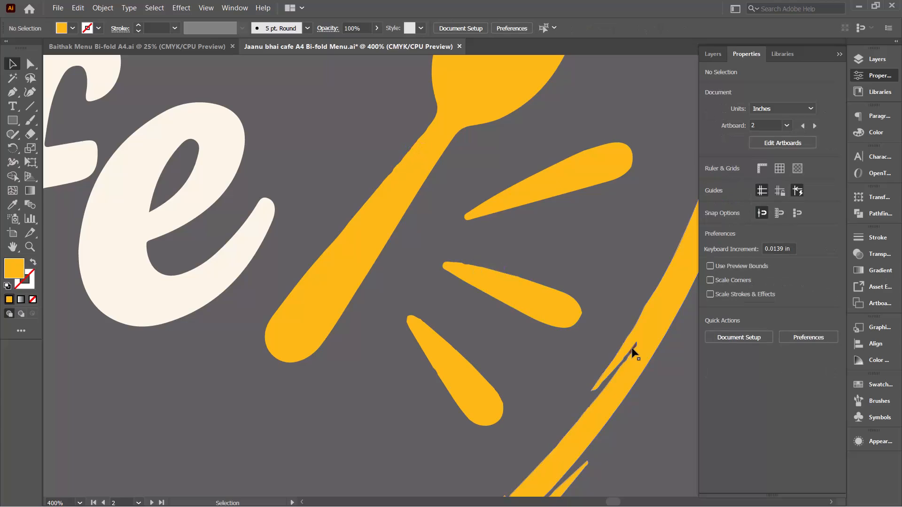
key(BackSpace)
click(636, 344)
key(BackSpace)
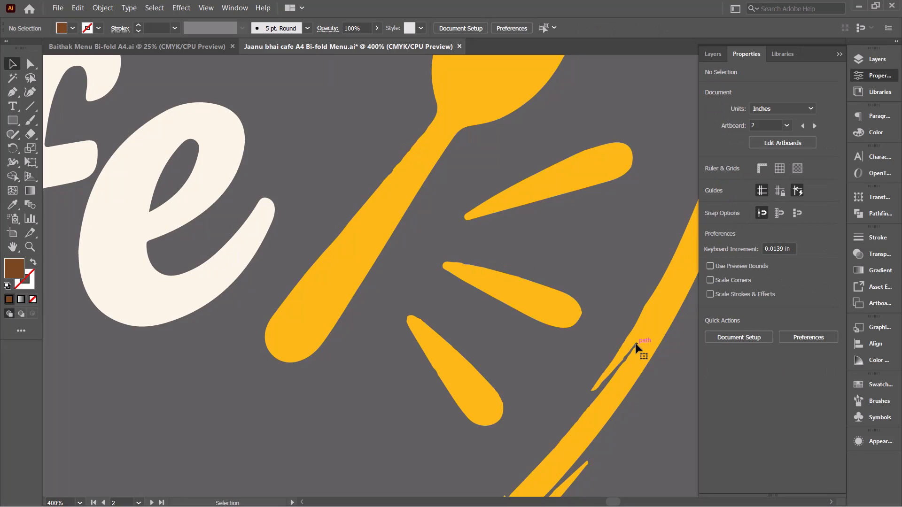
Delete the tiny cream speck inside the chef hat's central puff.
ctrl+alt+scroll(581, 309, down, 2)
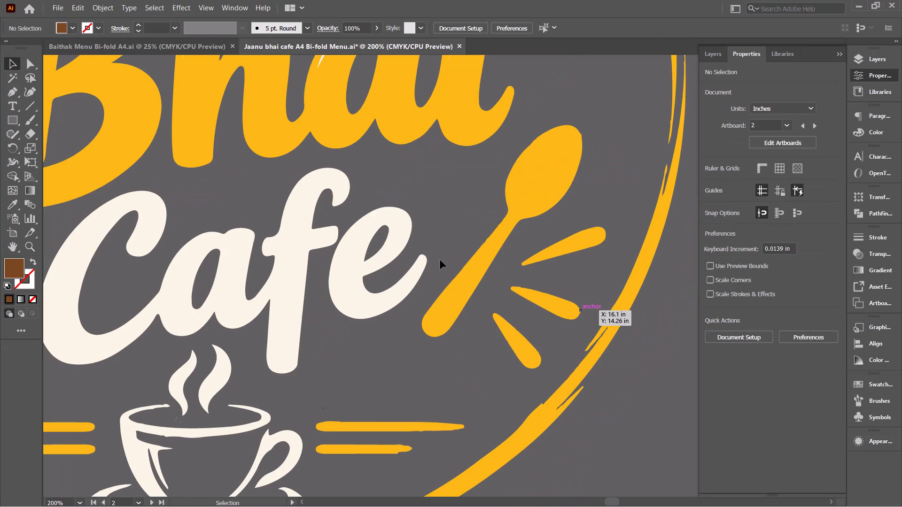
scroll(432, 266, right, 4)
scroll(432, 266, up, 13)
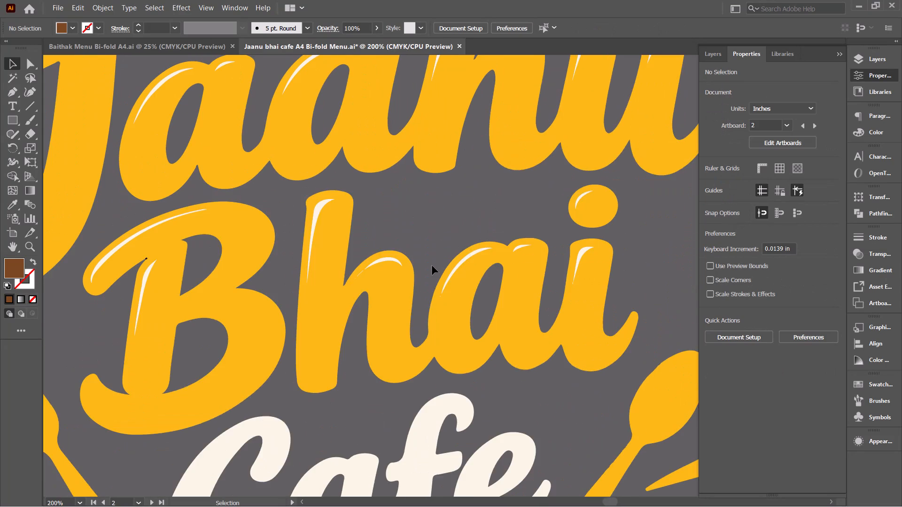
scroll(432, 266, up, 10)
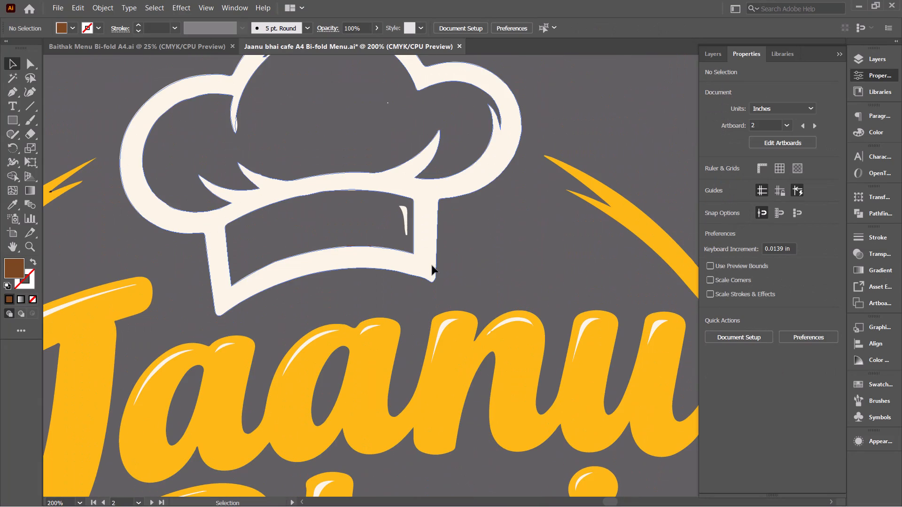
scroll(432, 266, up, 2)
scroll(382, 345, down, 1)
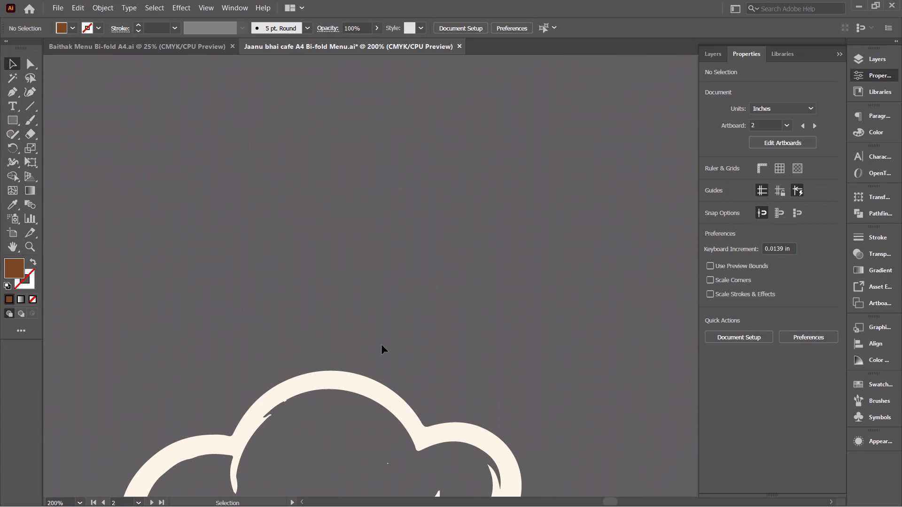
click(386, 406)
key(BackSpace)
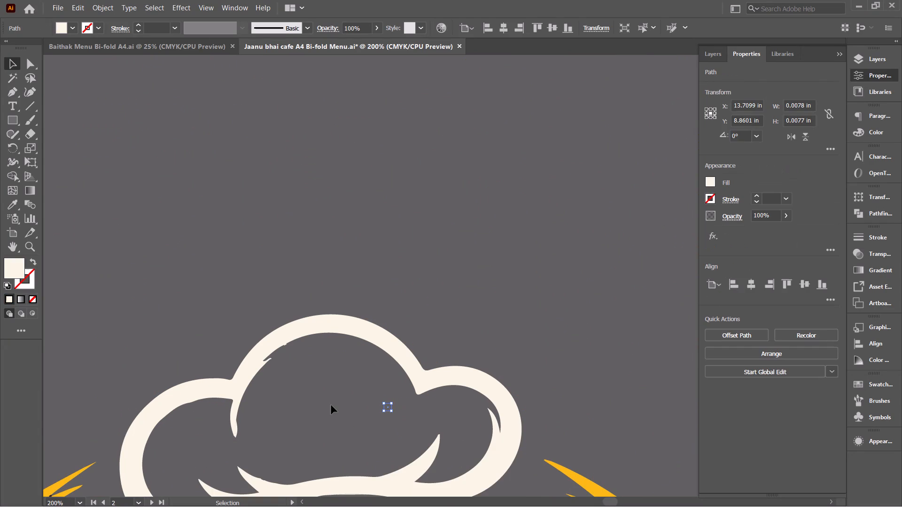
Delete the two brown coffee beans outside the ring, beyond the chef hat's right side.
ctrl+alt+scroll(331, 405, down, 3)
scroll(331, 405, down, 2)
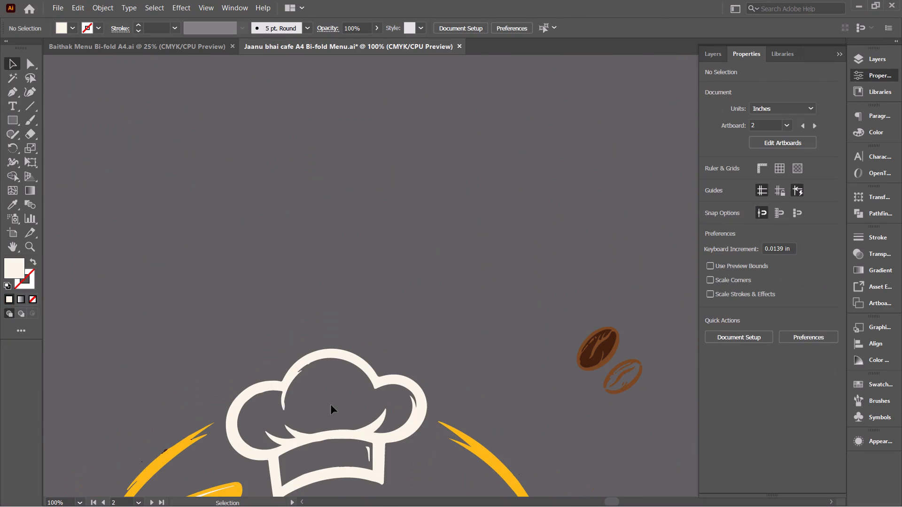
drag(578, 138, 637, 367)
key(BackSpace)
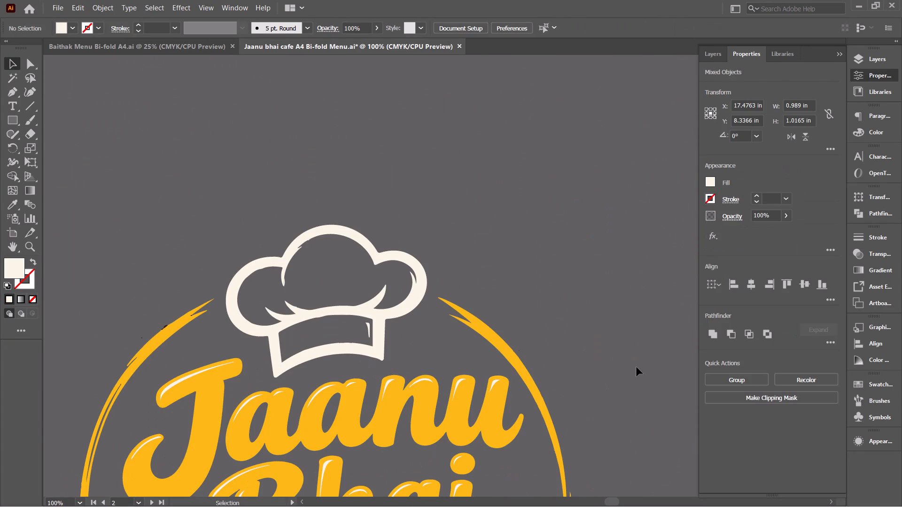
Group all the pieces of the cleaned Jaanu Bhai Cafe logo into one object.
scroll(637, 367, down, 7)
scroll(637, 367, down, 20)
scroll(637, 367, down, 20)
scroll(637, 367, down, 18)
scroll(637, 367, up, 9)
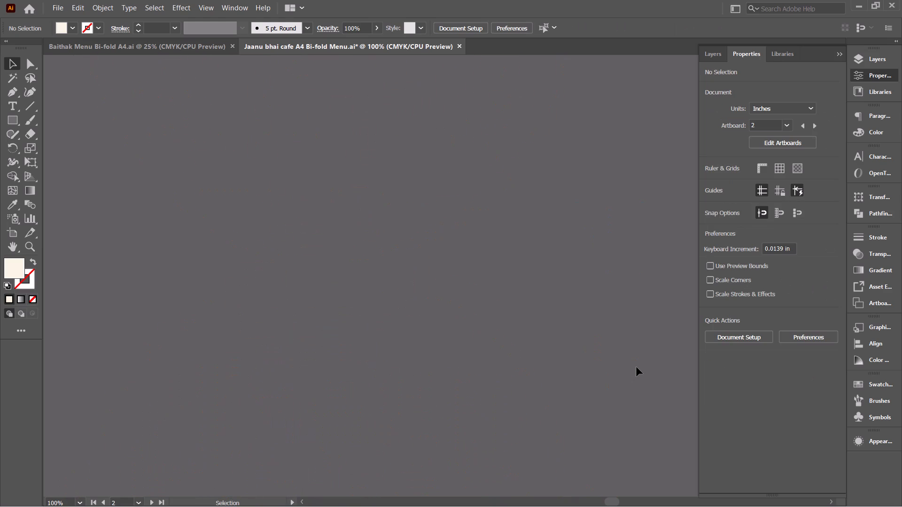
scroll(637, 367, up, 1)
ctrl+alt+scroll(637, 367, down, 1)
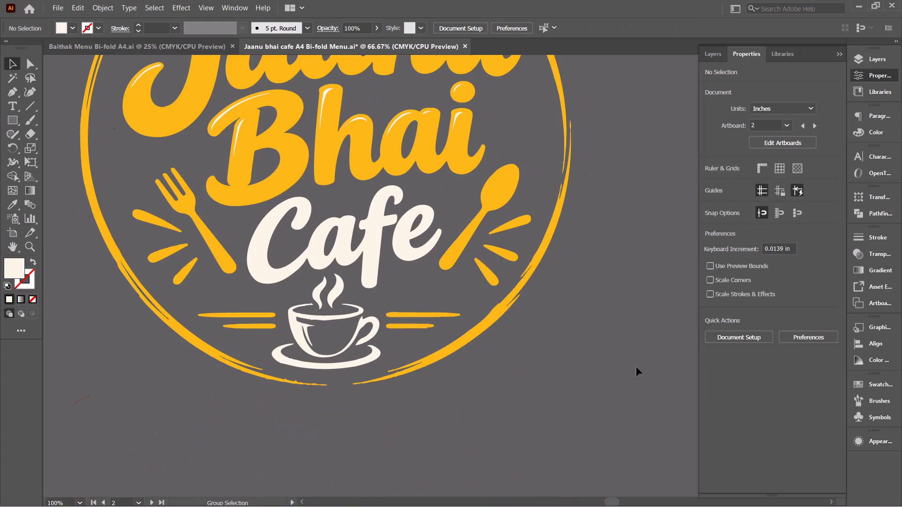
scroll(518, 317, up, 1)
ctrl+alt+scroll(518, 317, down, 1)
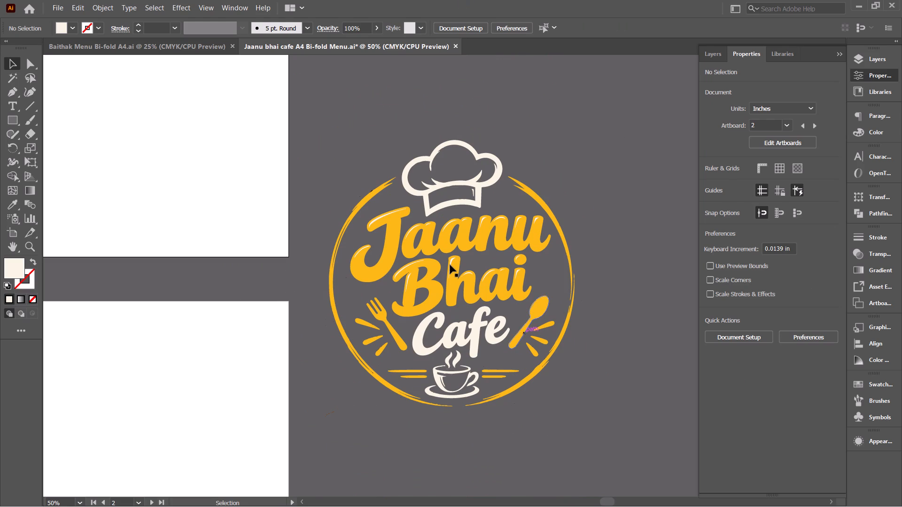
drag(324, 140, 557, 403)
drag(557, 403, 569, 438)
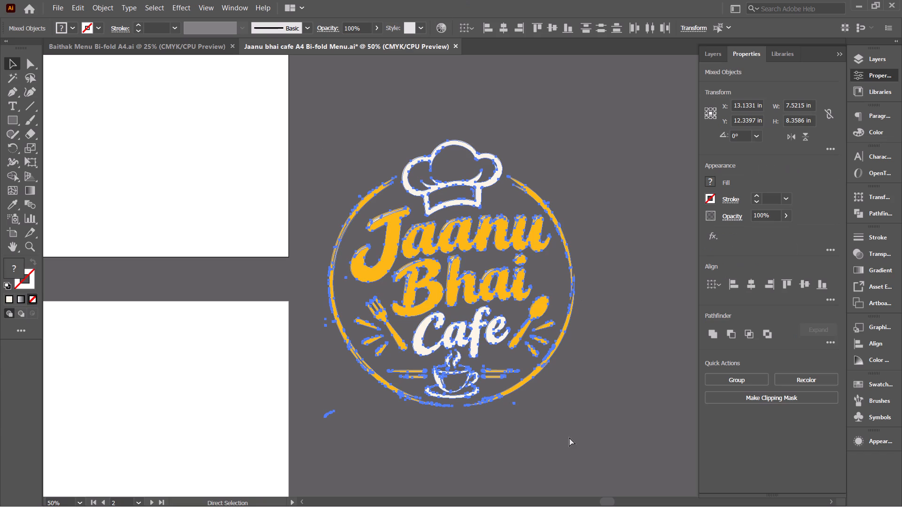
key(ctrl+g)
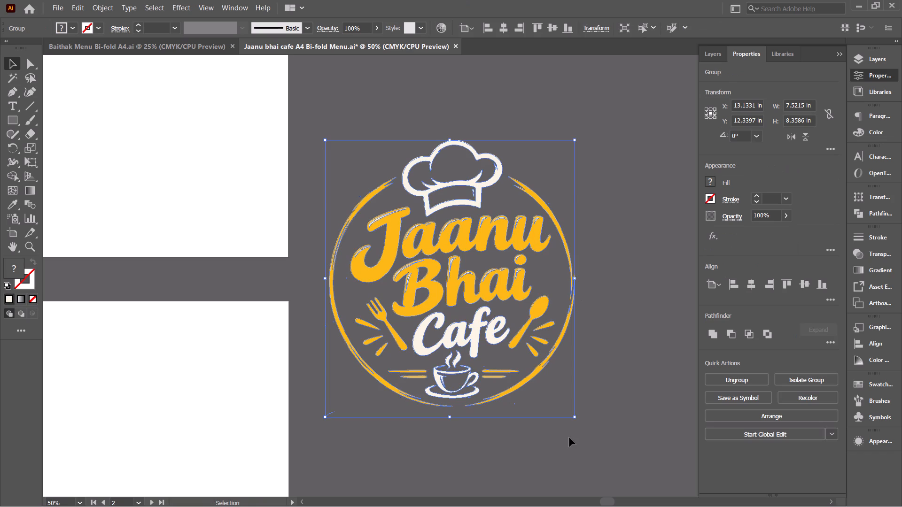
Scale the logo group down proportionally to about 4.99 x 5.54 in, keeping its right edge in place.
click(569, 438)
click(495, 283)
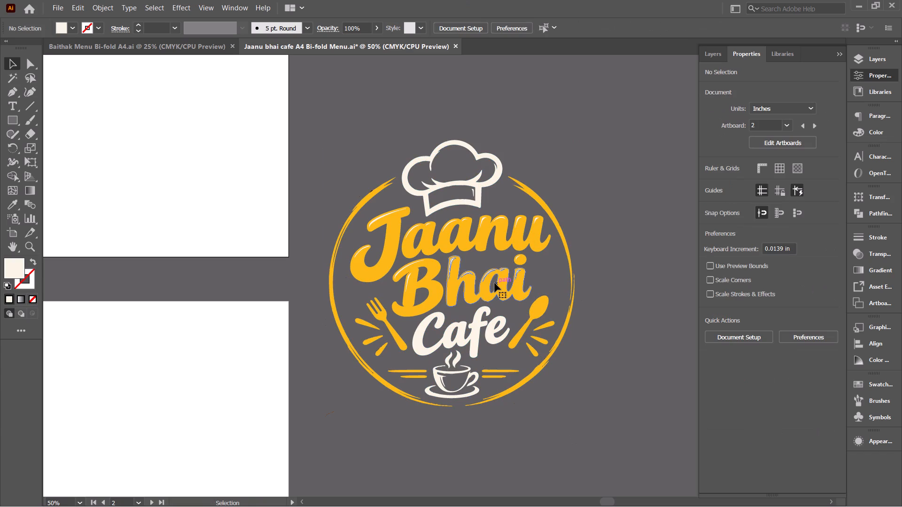
shift+drag(324, 277, 406, 285)
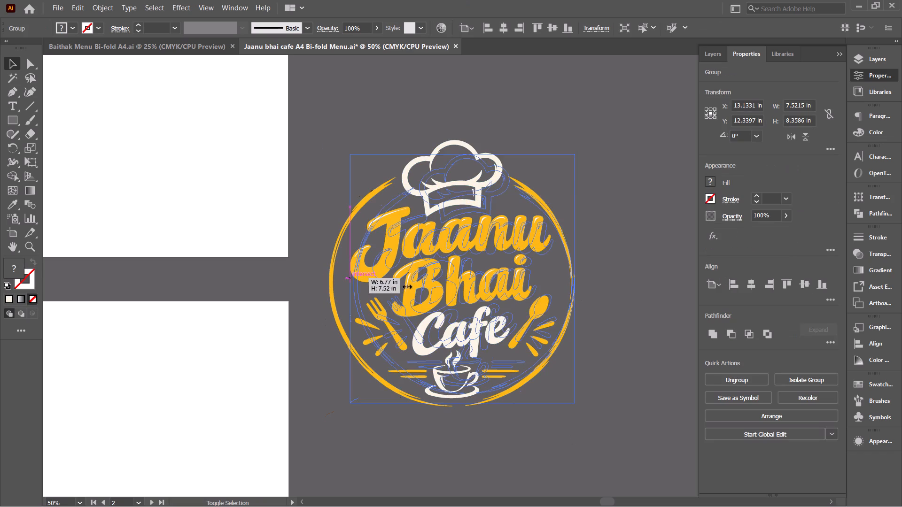
shift+drag(406, 285, 411, 286)
Move the logo group onto the brown cover artboard, below the MENU heading.
ctrl+alt+scroll(411, 286, down, 3)
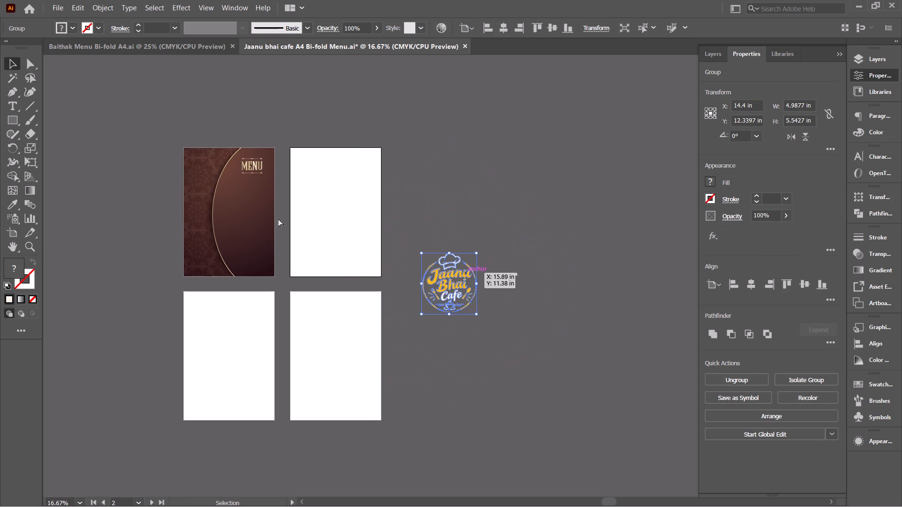
drag(466, 272, 269, 215)
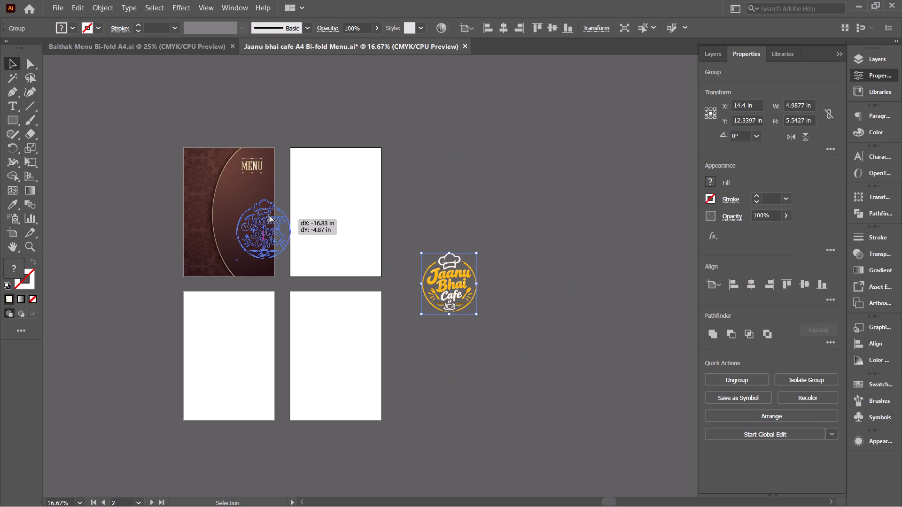
drag(269, 215, 267, 210)
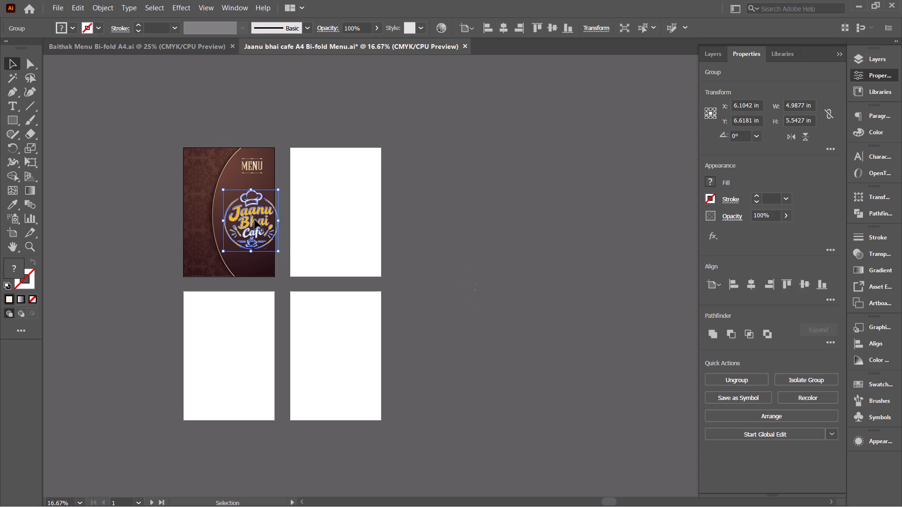
Scale the cover logo down proportionally to about 2.96 x 3.29 in.
ctrl+alt+scroll(255, 220, up, 3)
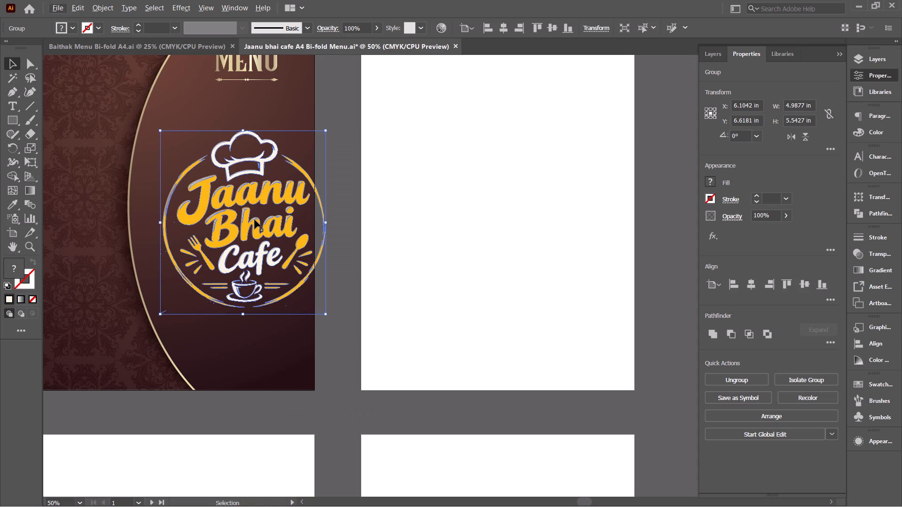
drag(326, 223, 277, 224)
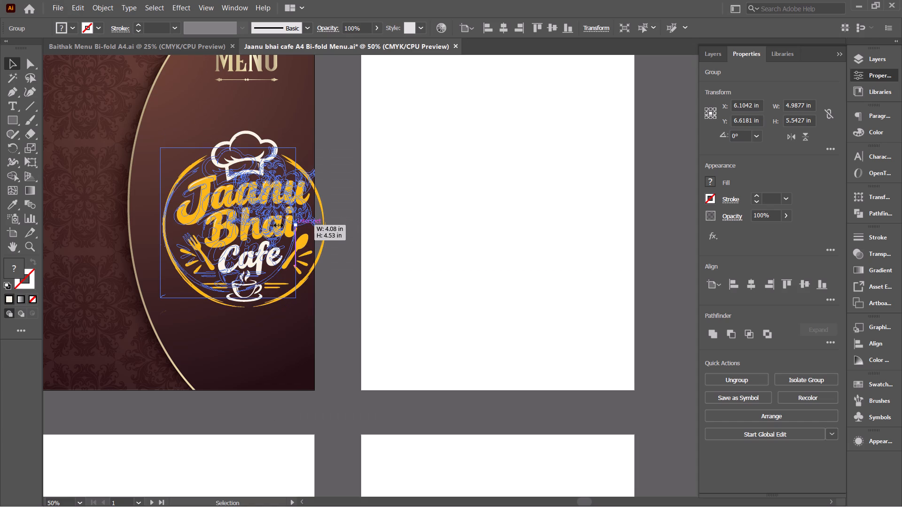
drag(277, 224, 258, 223)
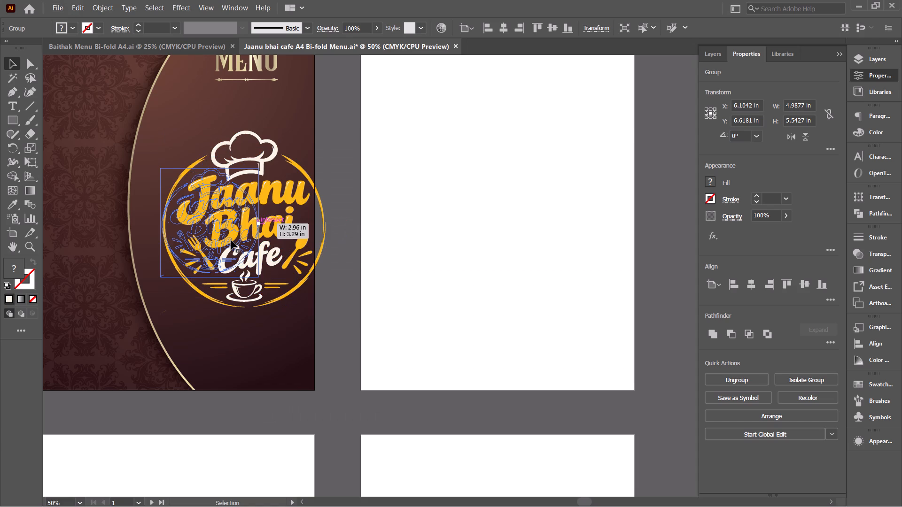
Reposition the logo inside the cover's curved panel at about X 5.29 in, Y 5.86 in.
drag(225, 230, 236, 220)
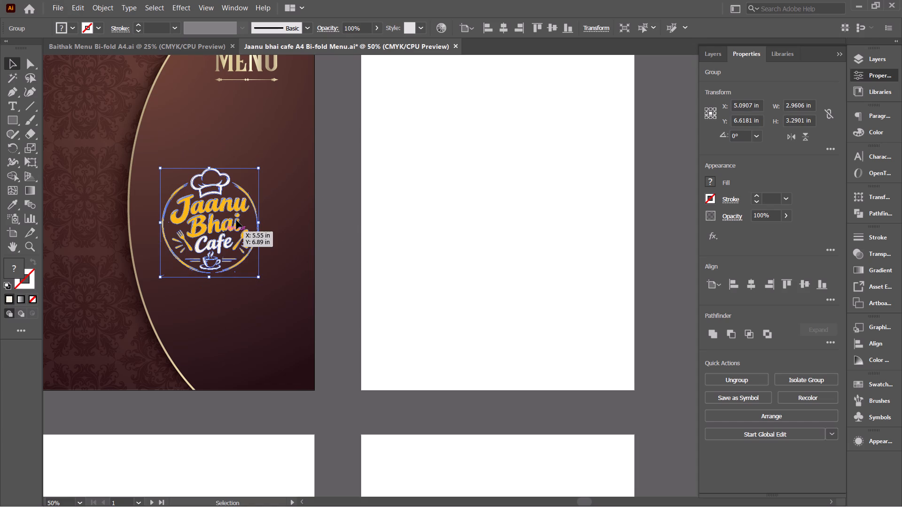
drag(236, 220, 231, 206)
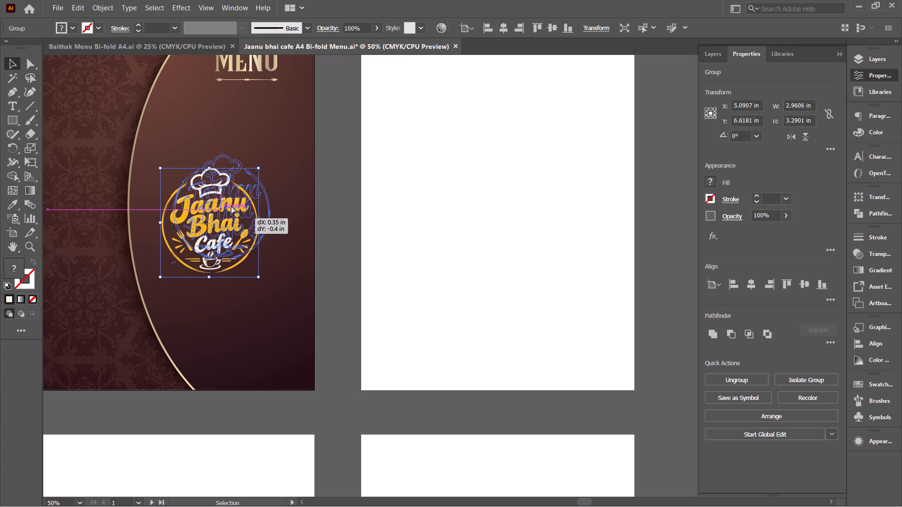
click(339, 220)
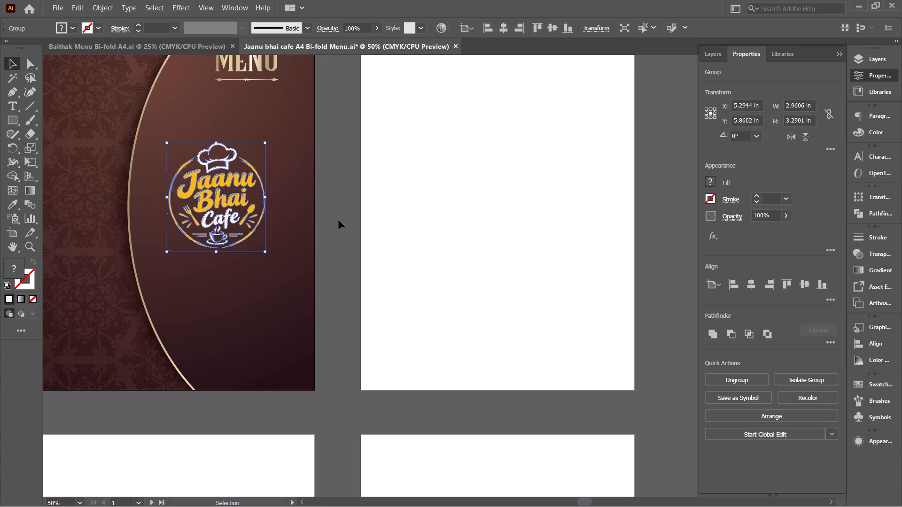
Ungroup the Jaanu Bhai Cafe logo on the cover into separate objects and deselect them.
scroll(339, 220, up, 2)
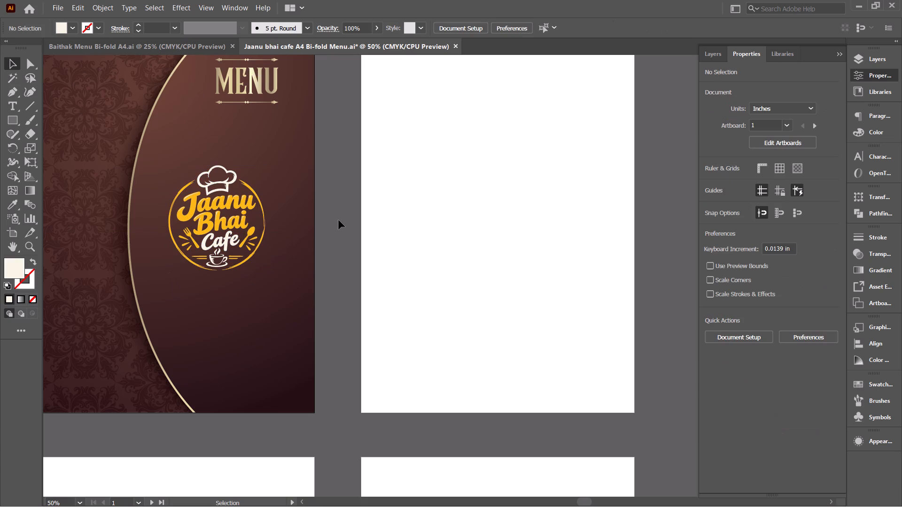
scroll(339, 220, right, 1)
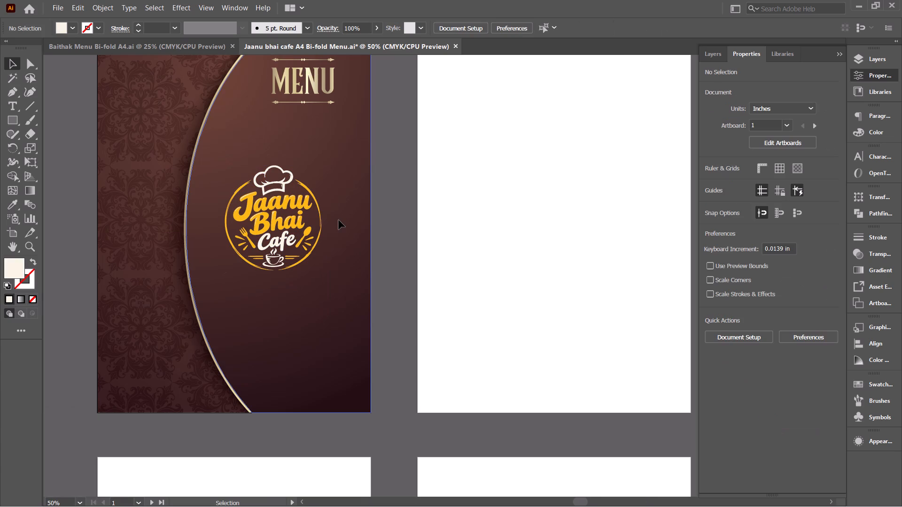
scroll(339, 220, up, 1)
ctrl+alt+scroll(276, 232, up, 1)
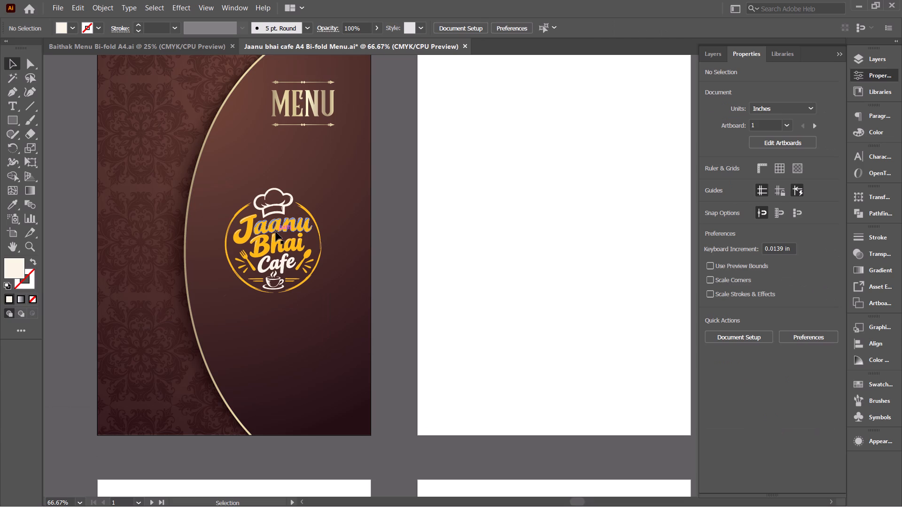
click(272, 226)
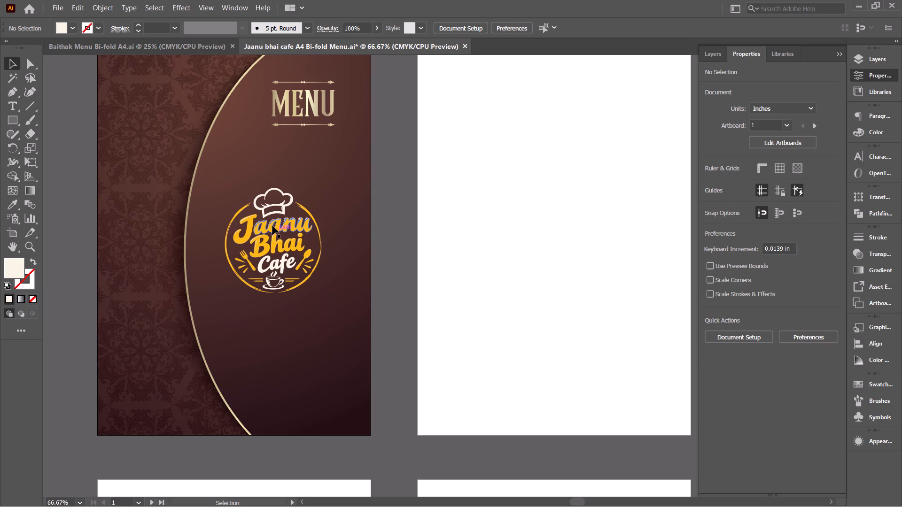
click(273, 229)
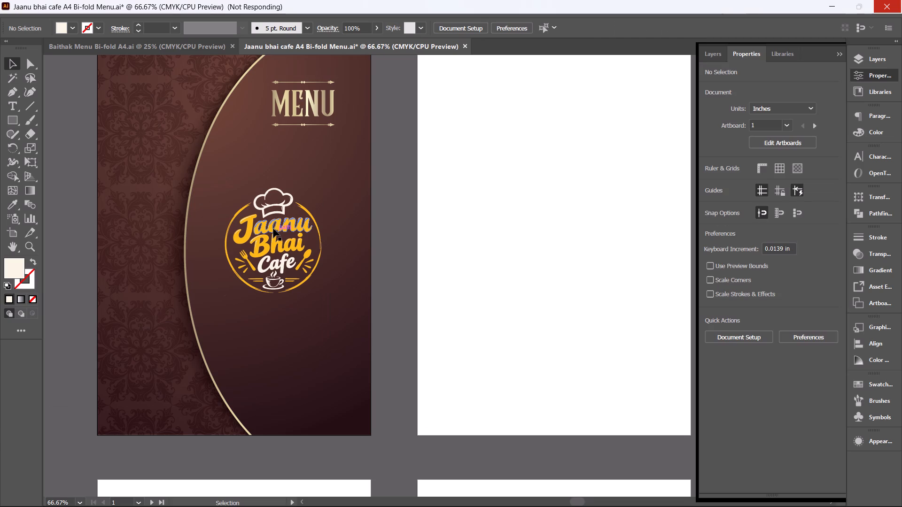
click(273, 229)
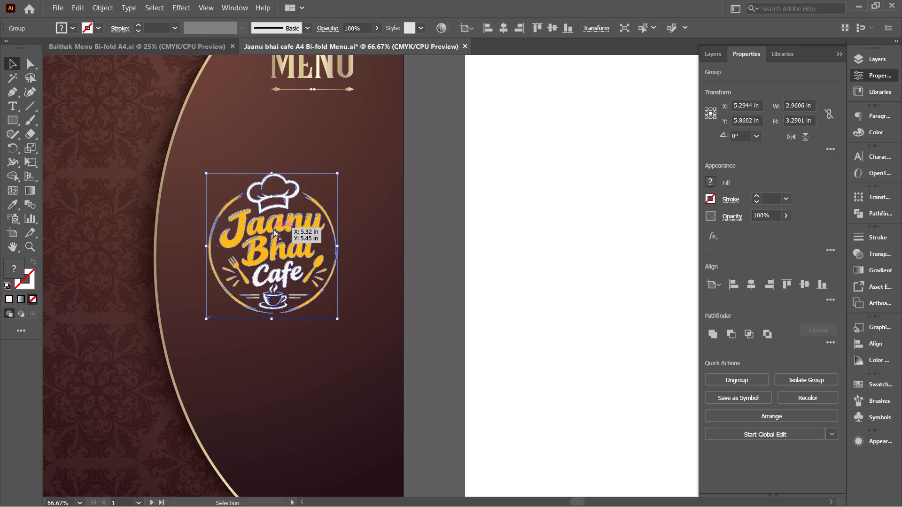
key(ctrl+shift+g)
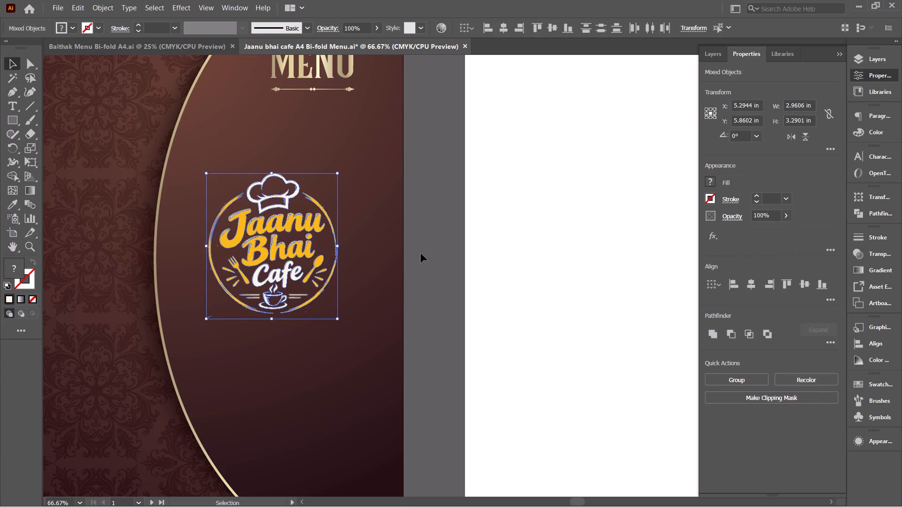
click(421, 253)
Fill the "aanu" letters of the logo with the gold gradient sampled from the MENU heading.
click(302, 223)
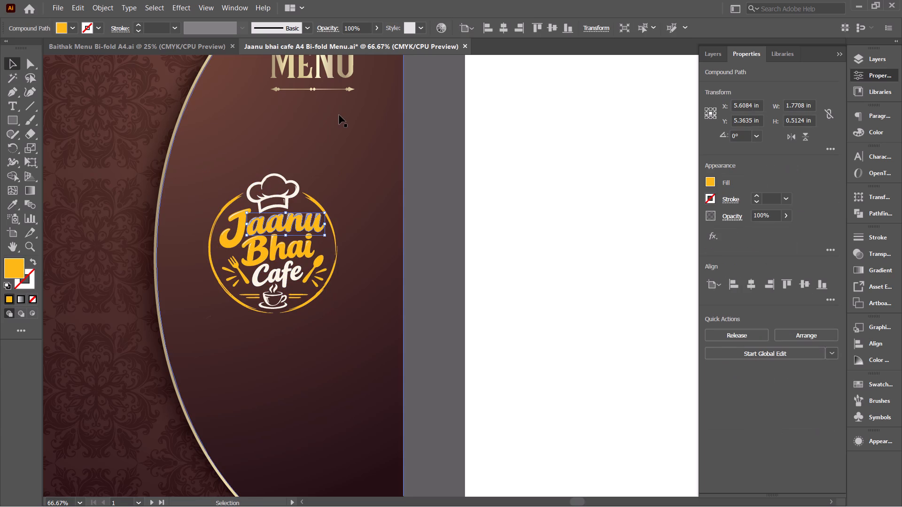
key(i)
click(330, 70)
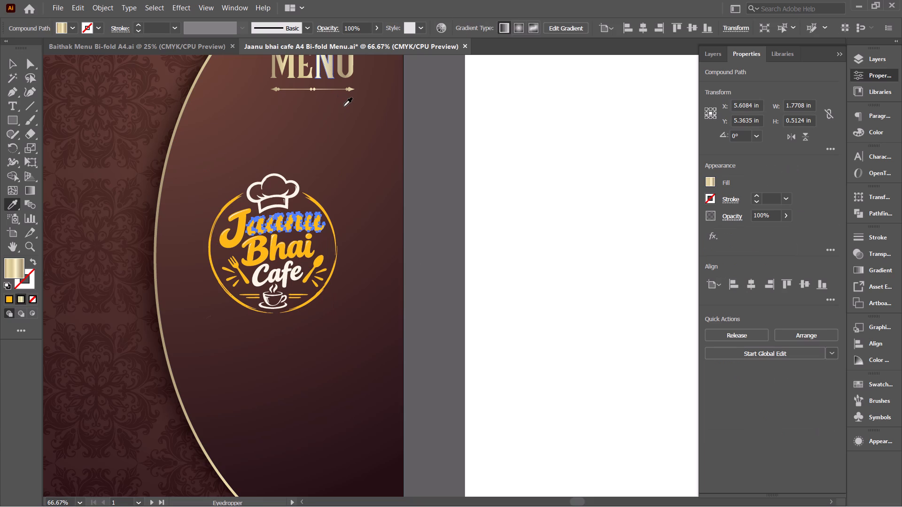
click(331, 68)
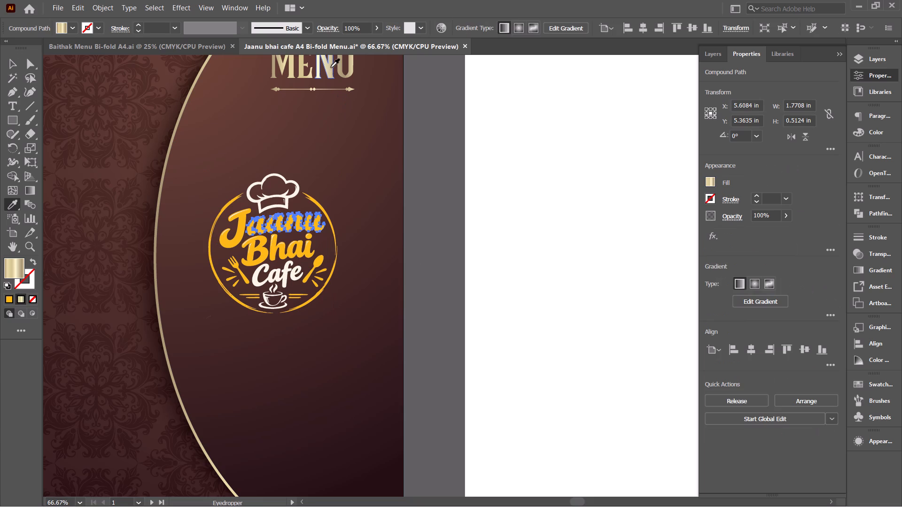
key(v)
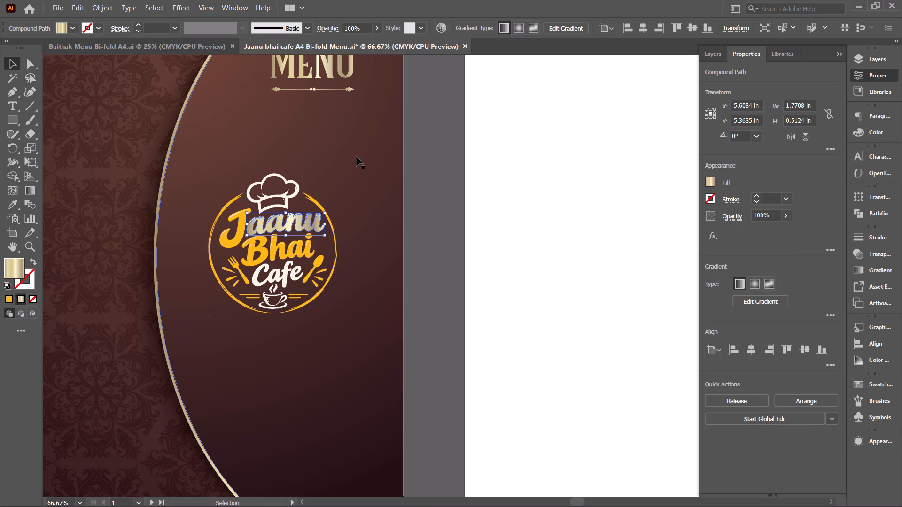
click(432, 204)
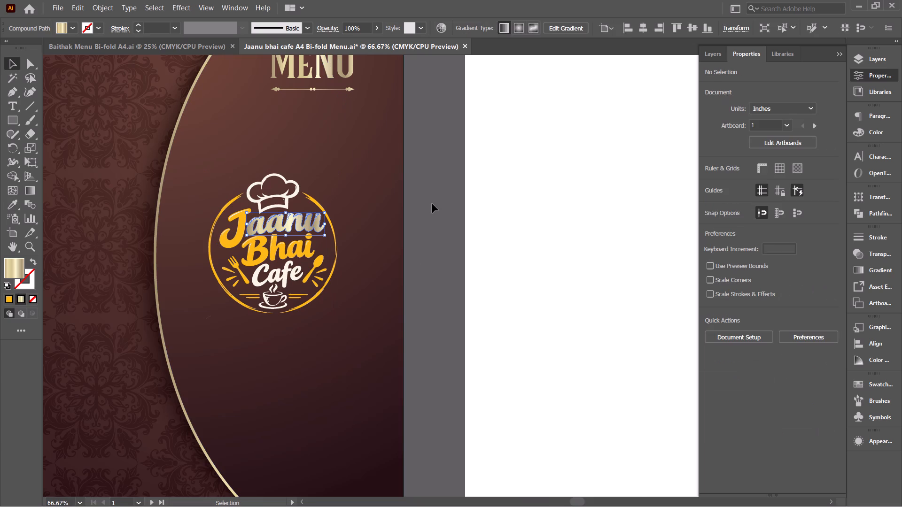
Fill the logo's "J" and the "Bhai" letters together with the gold gradient sampled from the MENU heading.
click(238, 237)
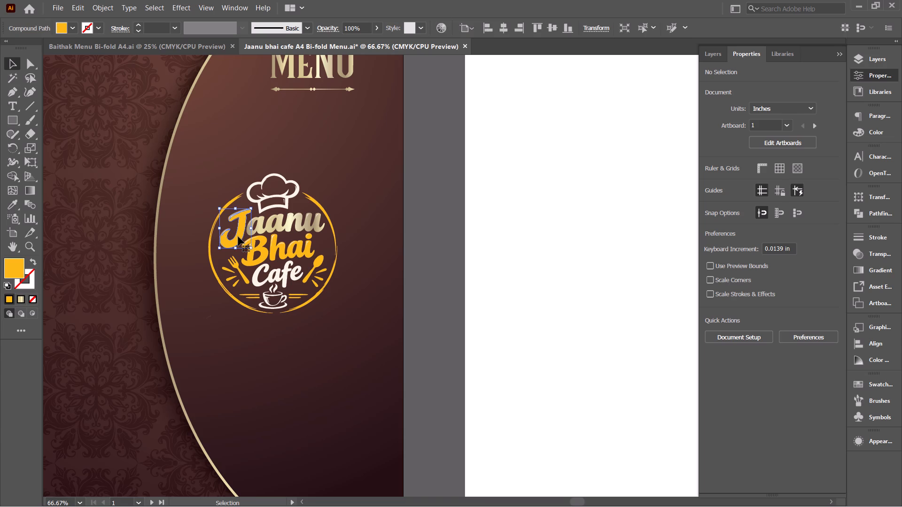
shift+click(258, 259)
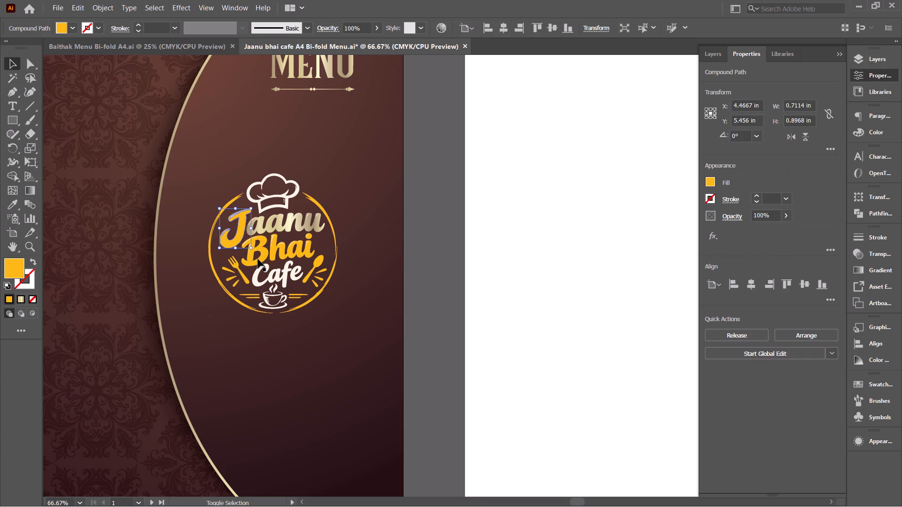
shift+click(273, 252)
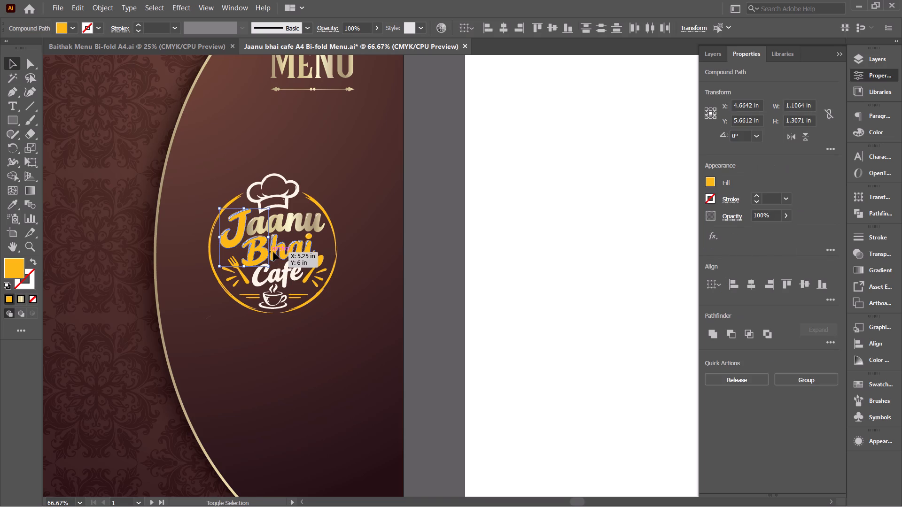
click(273, 252)
key(i)
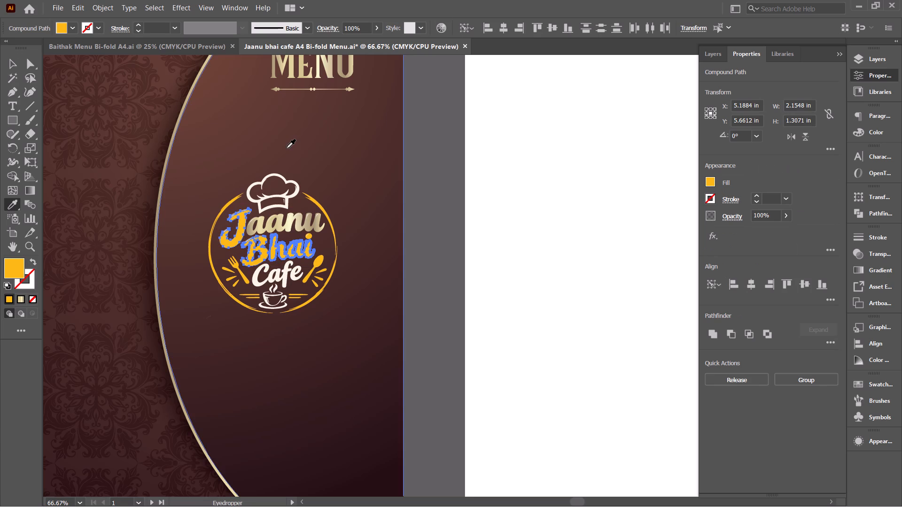
click(327, 71)
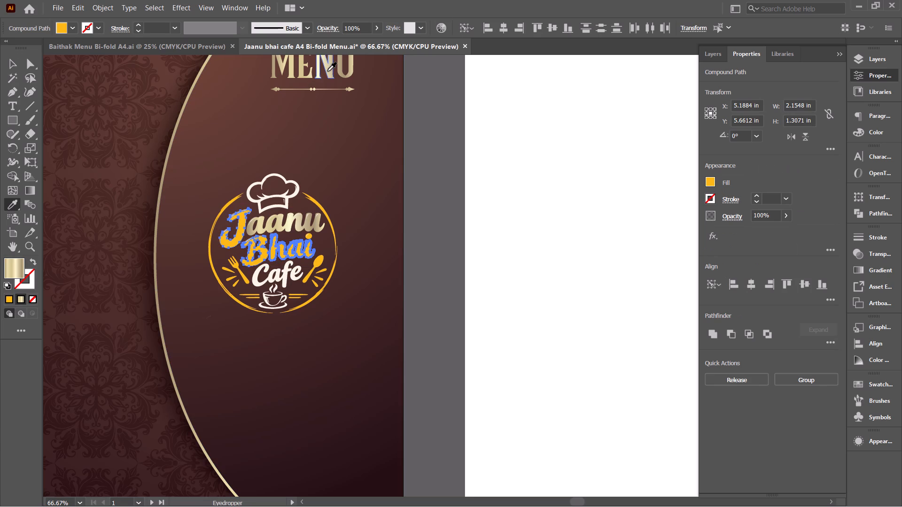
click(435, 148)
key(ctrl+z)
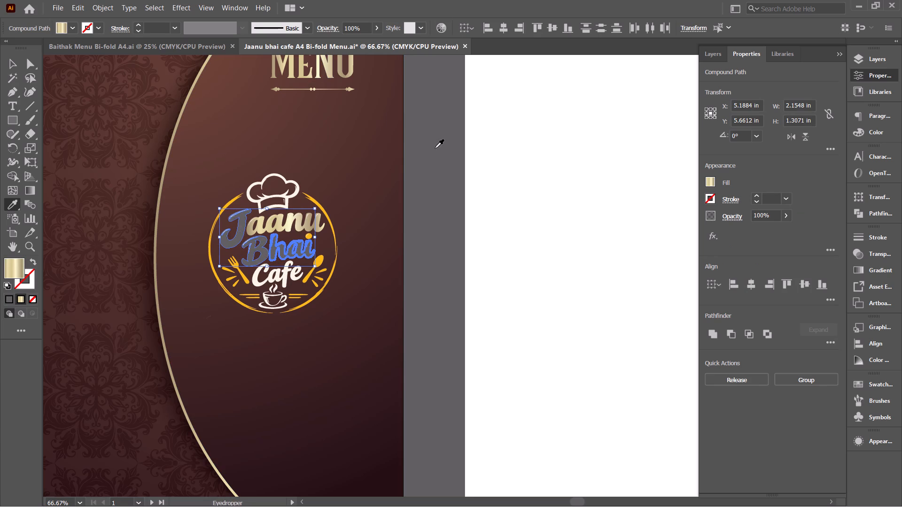
key(v)
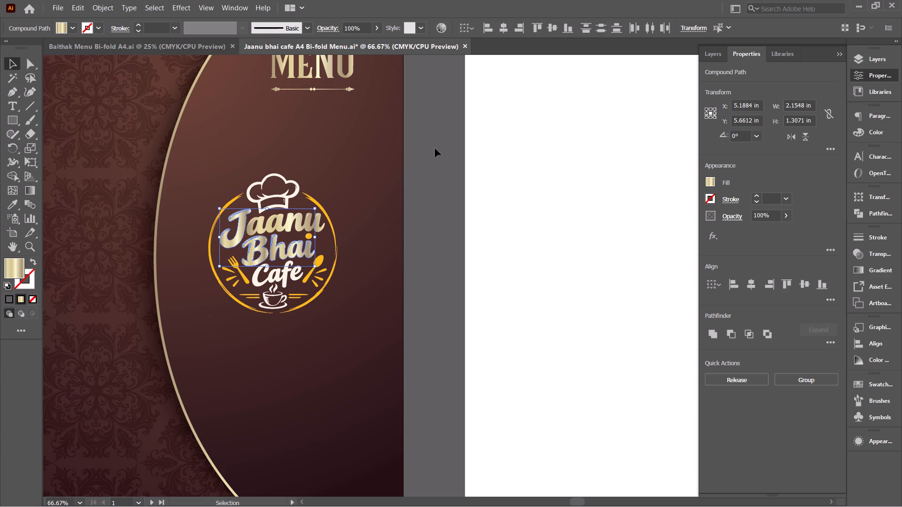
Resample the gold gradient from the "aanu" letters onto the selected "J" and "Bhai" letters.
ctrl+alt+scroll(269, 325, up, 1)
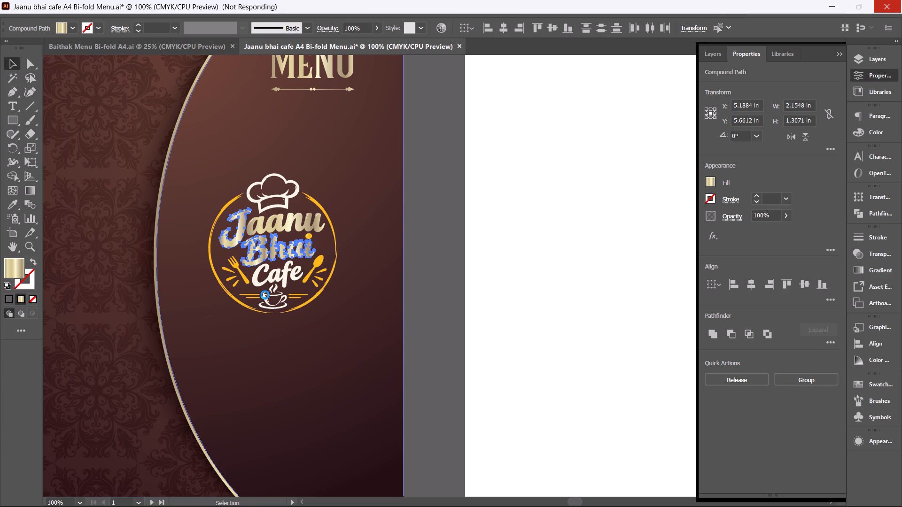
alt+scroll(277, 268, up, 1)
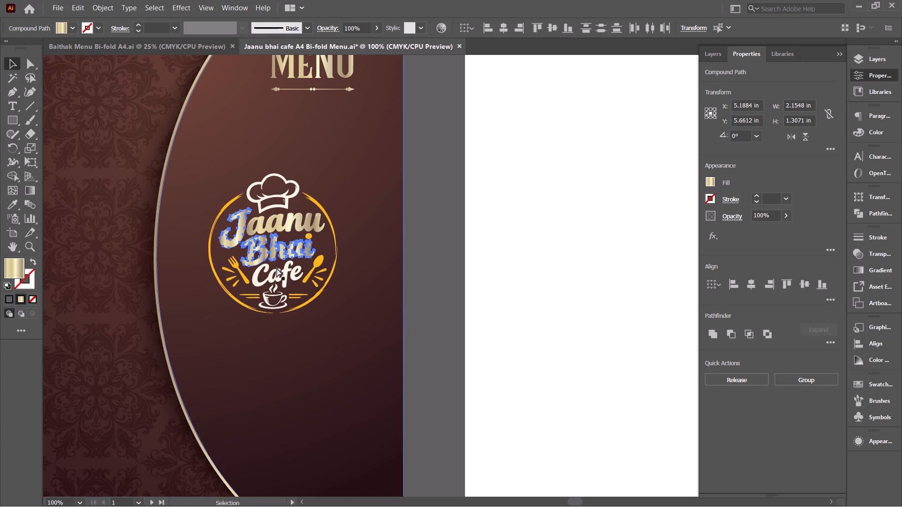
ctrl+alt+scroll(277, 268, up, 2)
scroll(277, 268, right, 1)
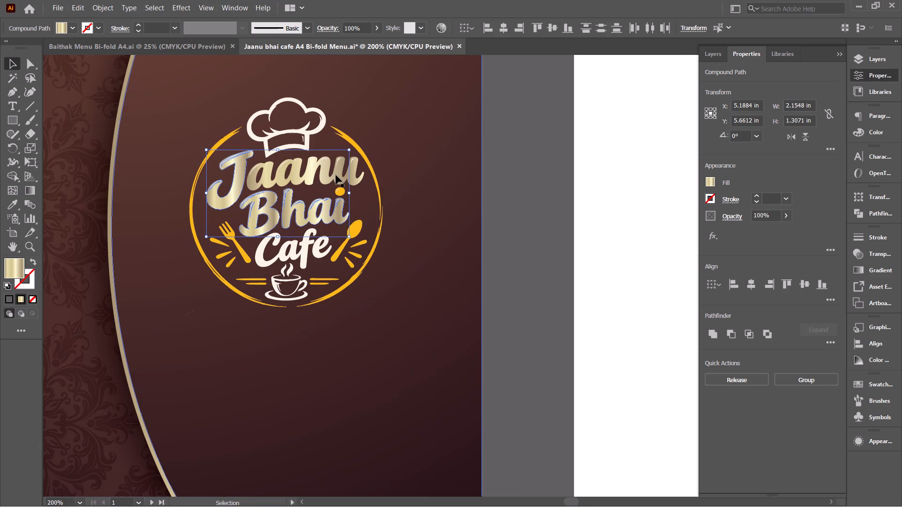
key(i)
key(i)
scroll(330, 167, right, 1)
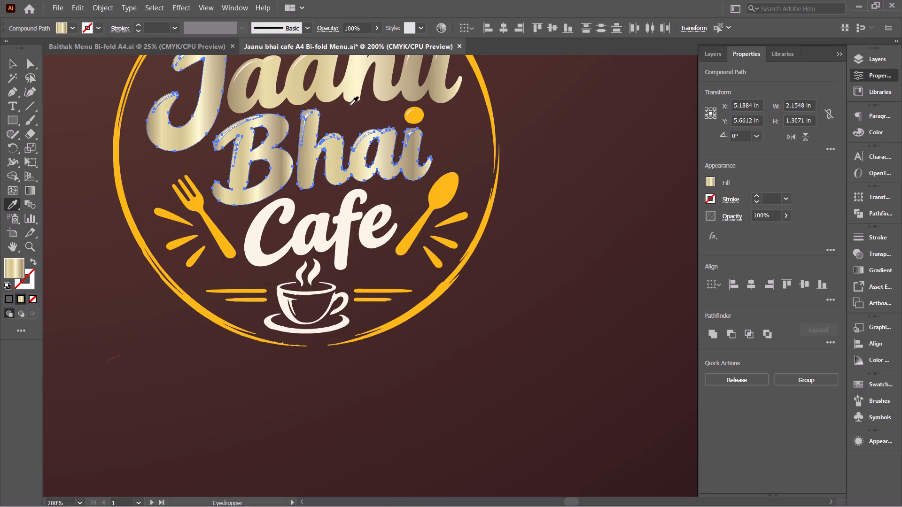
click(353, 94)
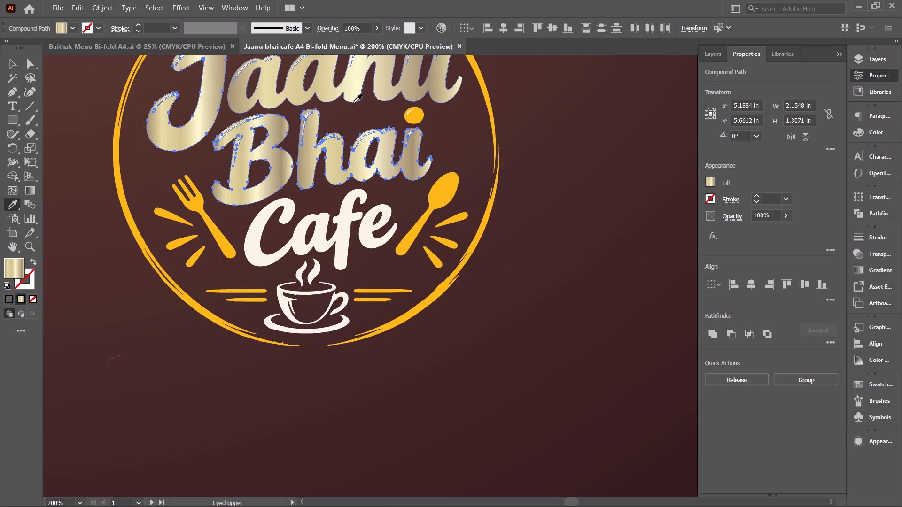
click(321, 83)
key(v)
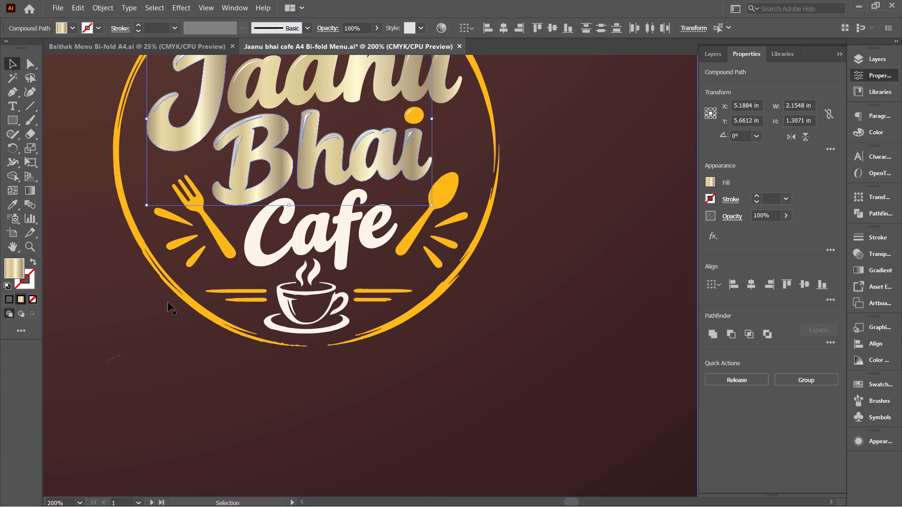
Fill the "Caf" letters of "Cafe" with the gold gradient sampled from the letter "B" of "Bhai".
alt+scroll(168, 302, down, 1)
click(261, 255)
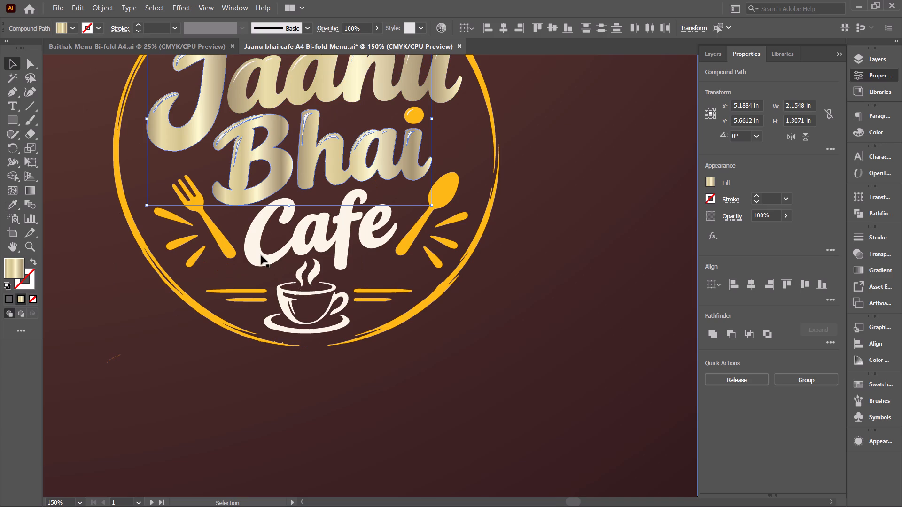
click(261, 255)
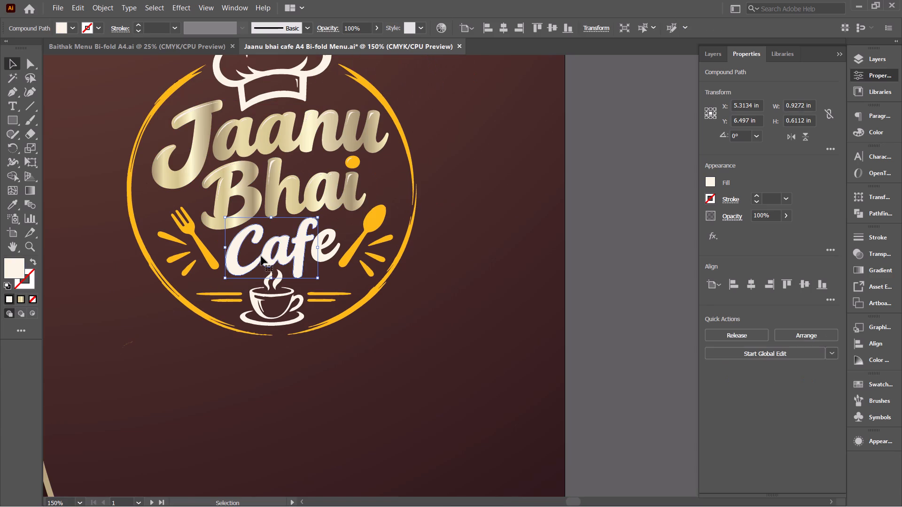
click(261, 256)
key(i)
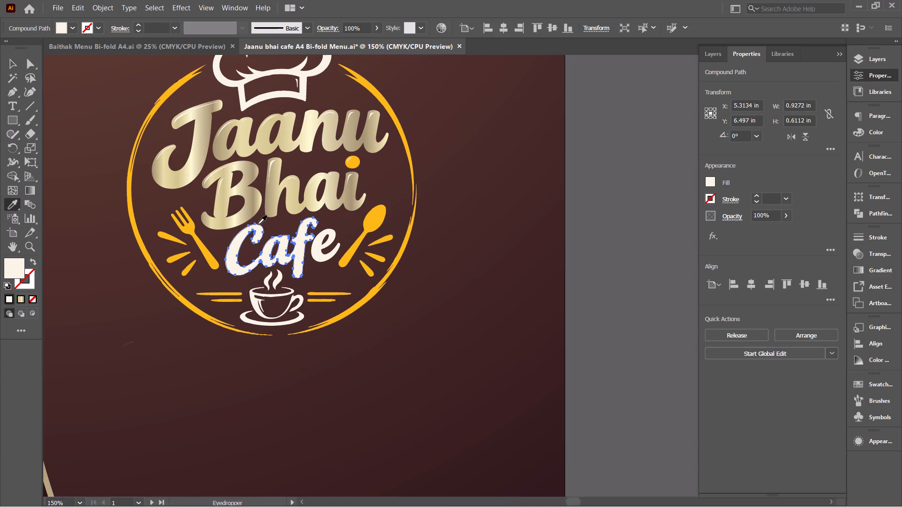
click(256, 209)
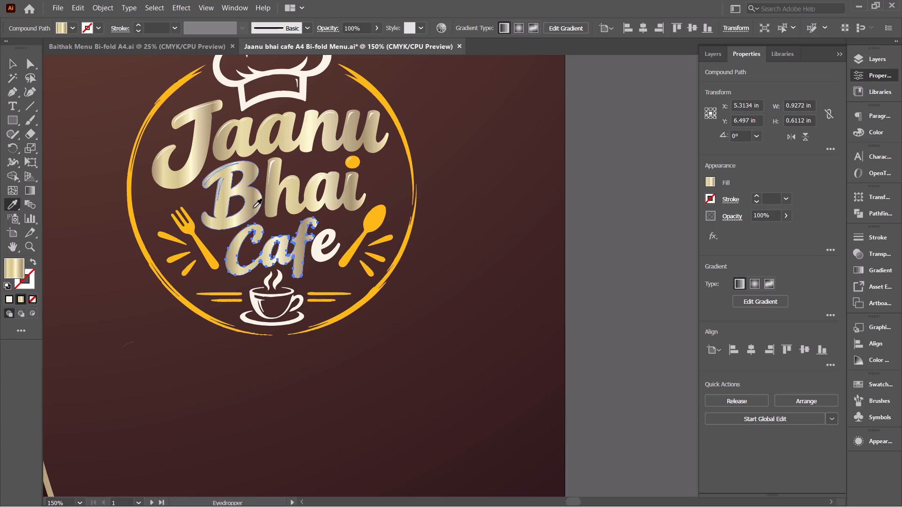
click(250, 206)
key(v)
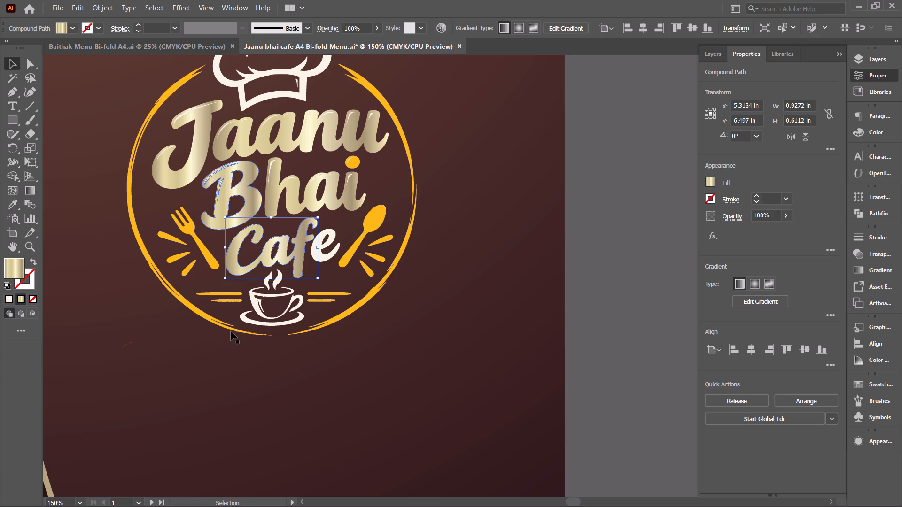
Fill the brush-stroke ring segments around the logo with the gold gradient sampled from the "hai" letters of "Bhai".
click(207, 256)
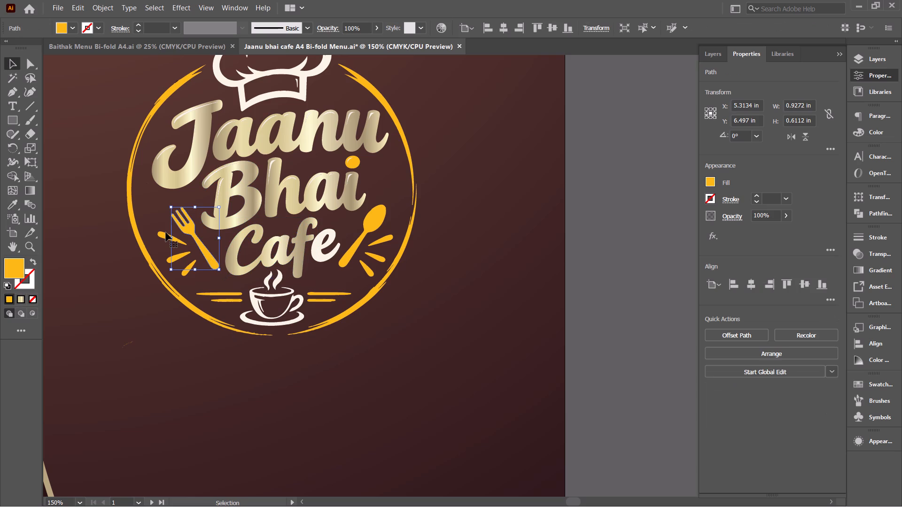
click(132, 217)
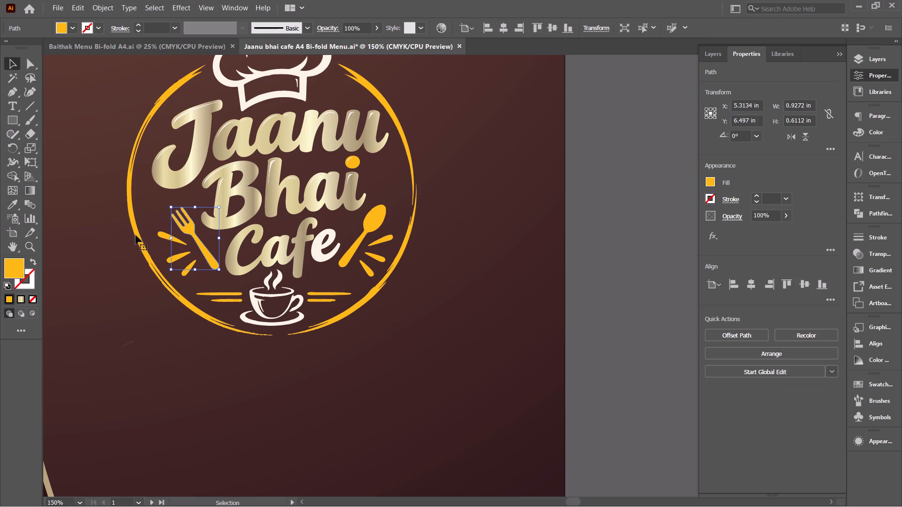
click(136, 235)
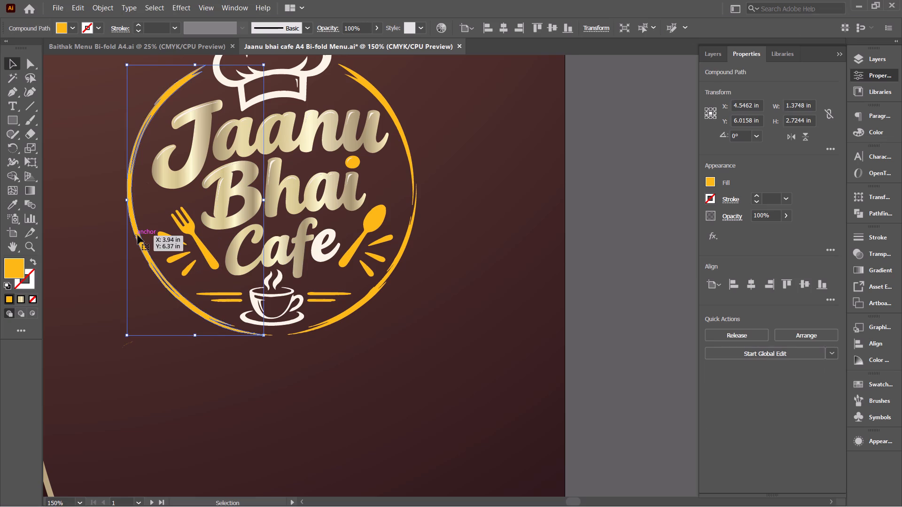
shift+click(405, 241)
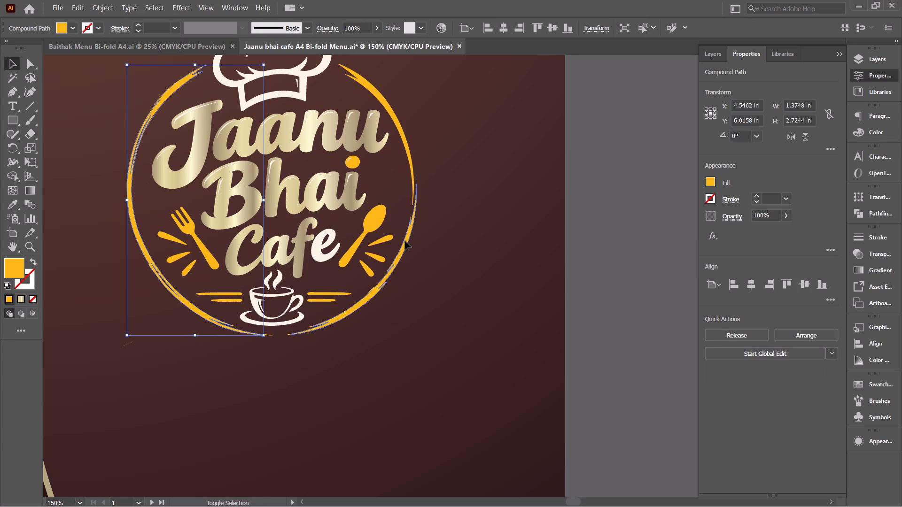
shift+click(406, 146)
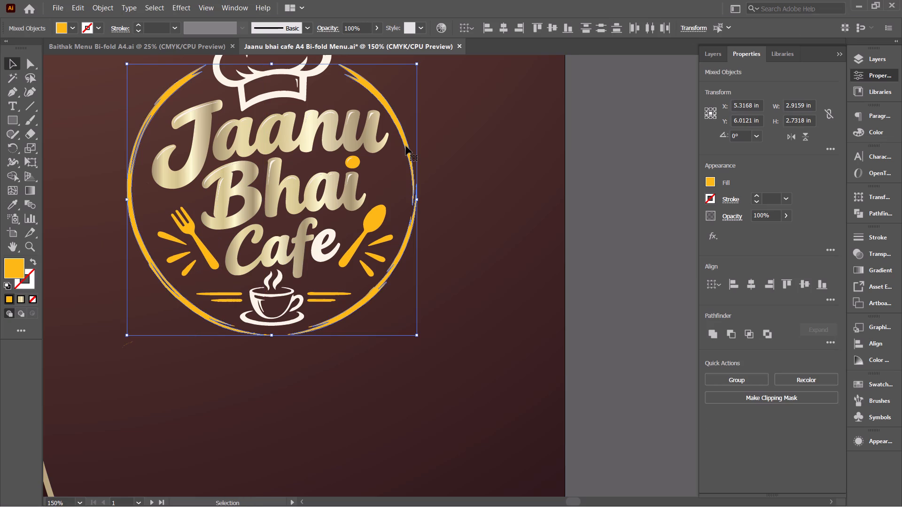
key(i)
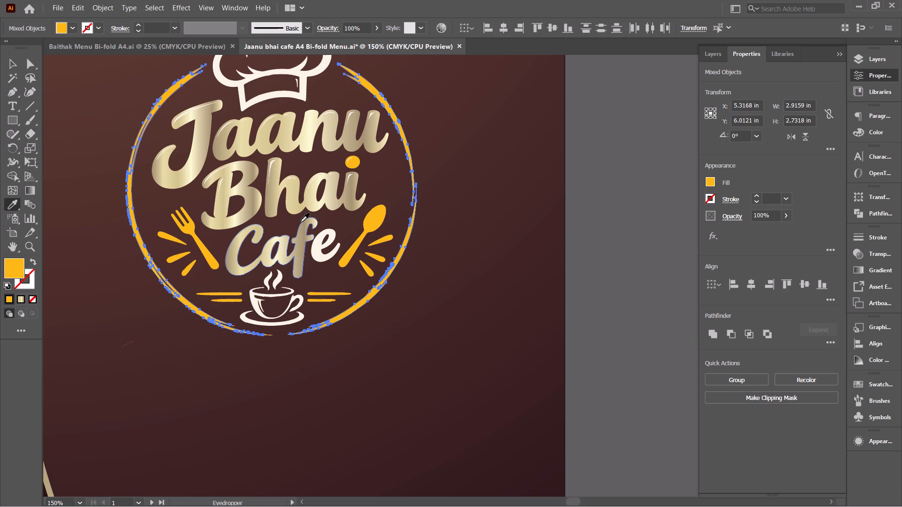
click(291, 209)
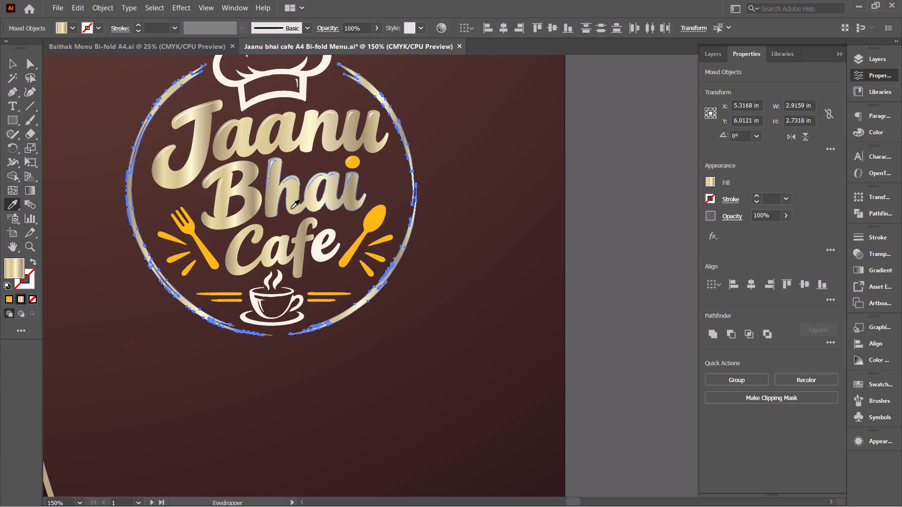
key(v)
click(607, 249)
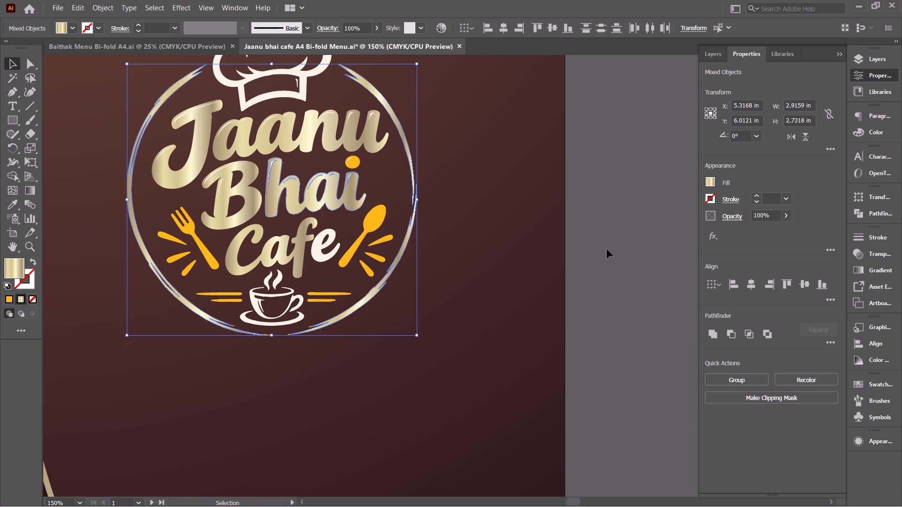
Recolour the fork and the two lower accent strokes beside it with the off-white sampled from the coffee cup.
scroll(375, 261, right, 1)
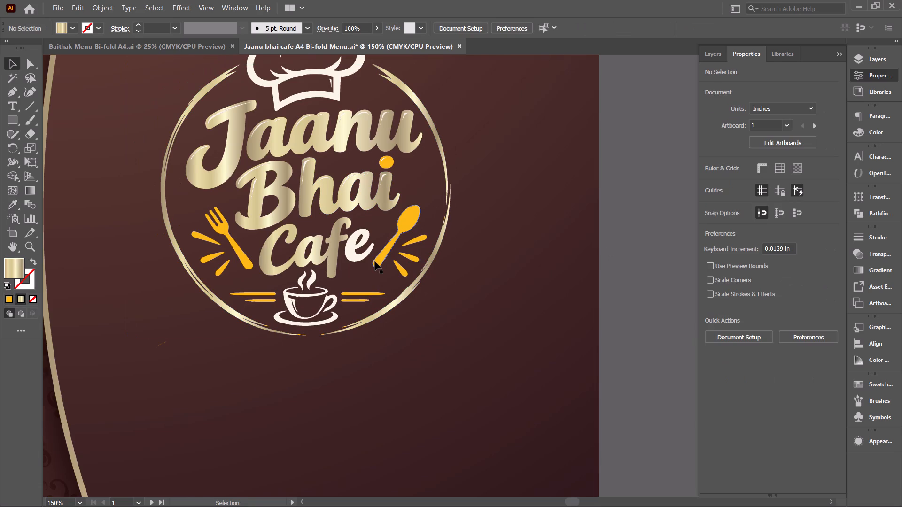
click(227, 237)
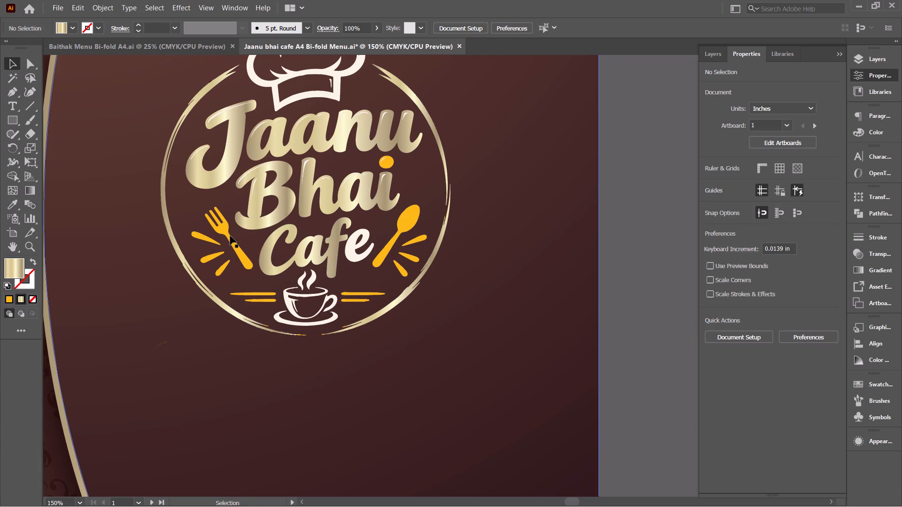
shift+click(204, 239)
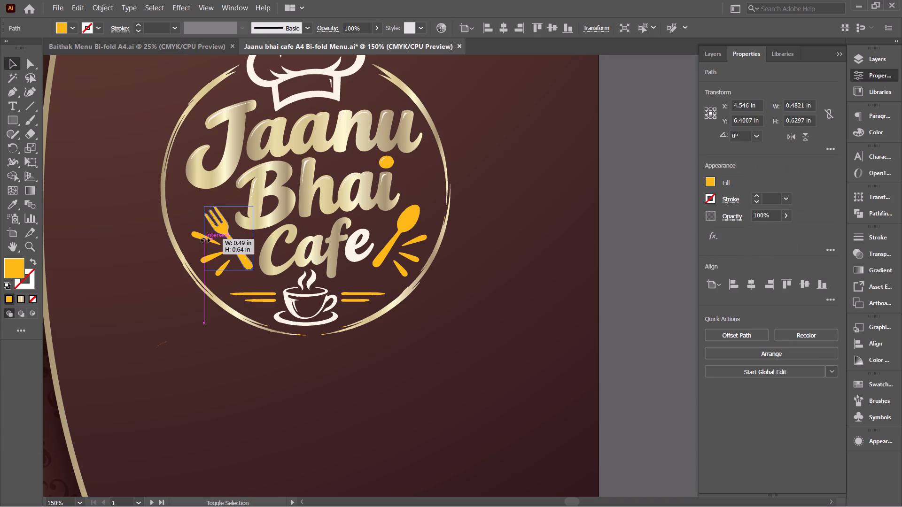
shift+click(200, 237)
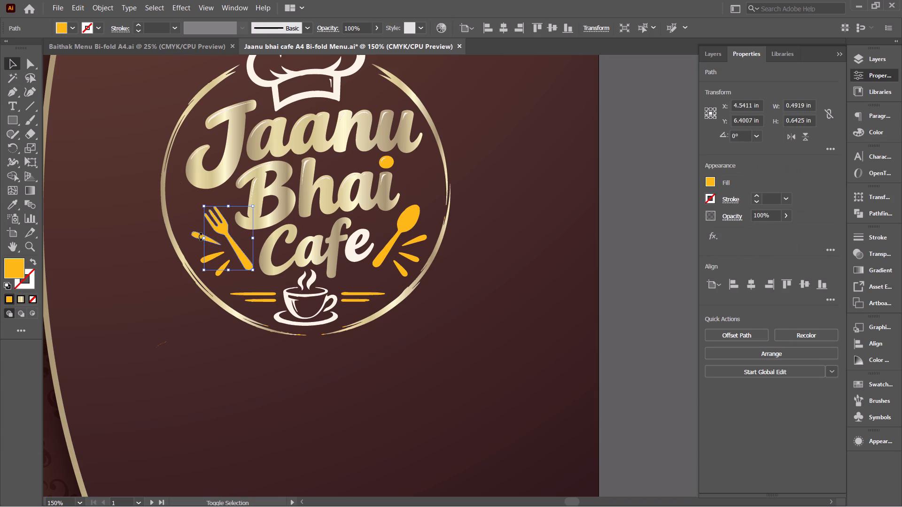
shift+click(198, 236)
shift+click(211, 257)
shift+click(222, 268)
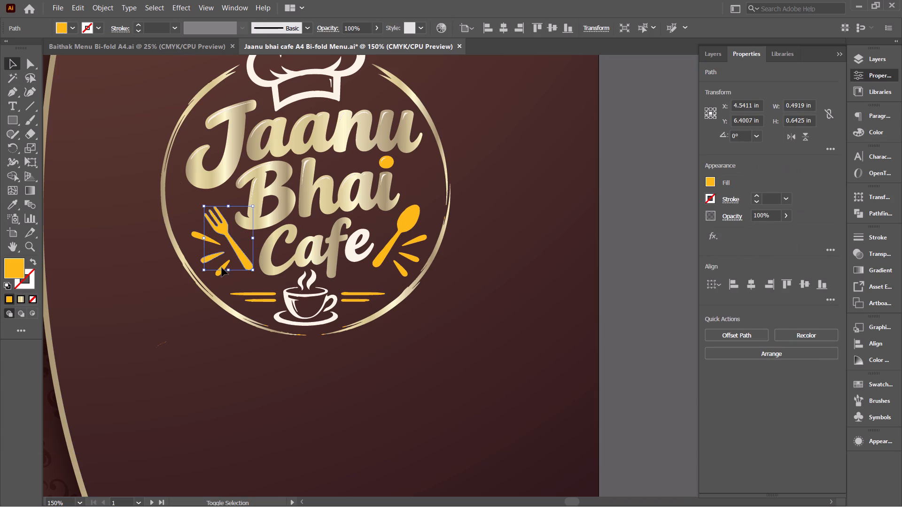
key(i)
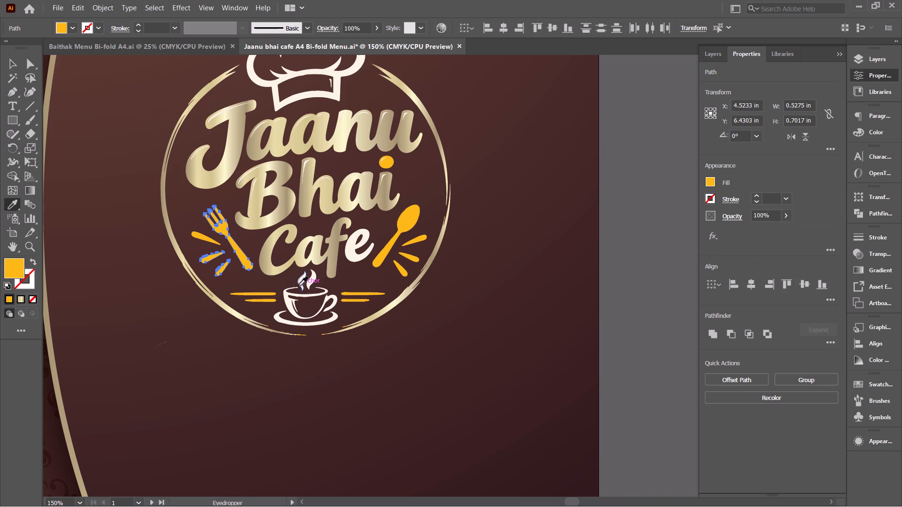
click(288, 303)
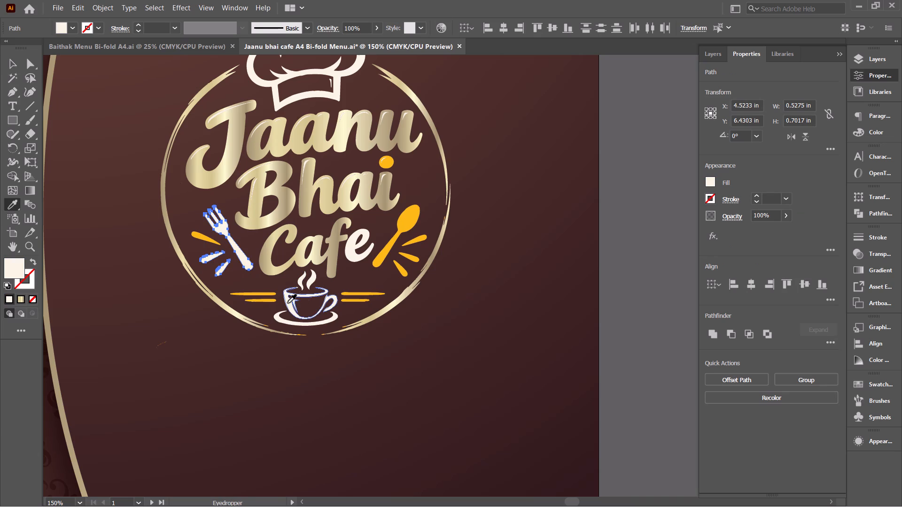
key(v)
Recolour the spoon and its three accent strokes with the off-white sampled from the fork.
click(409, 220)
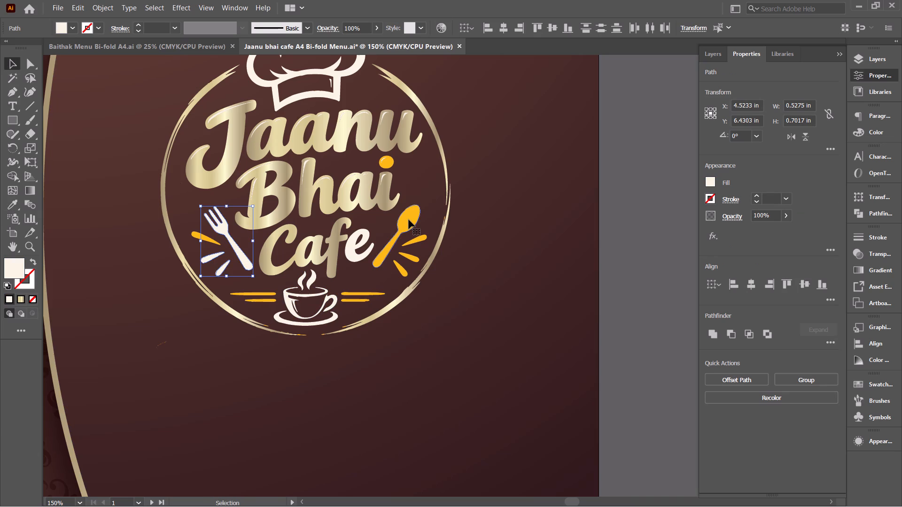
shift+click(416, 239)
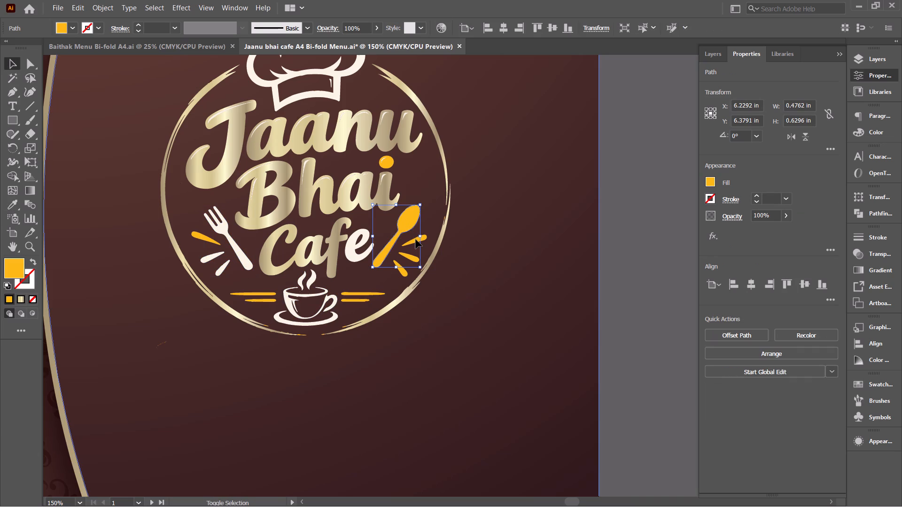
shift+click(413, 259)
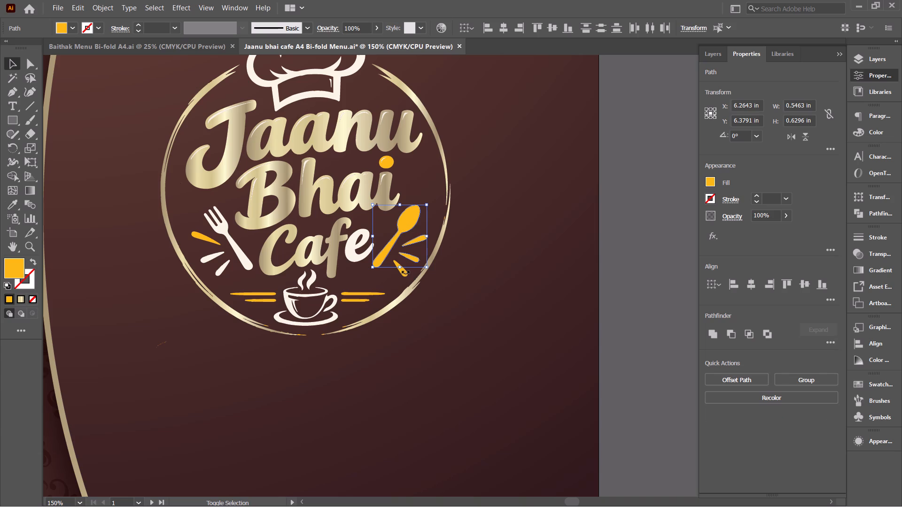
shift+click(405, 272)
shift+click(403, 275)
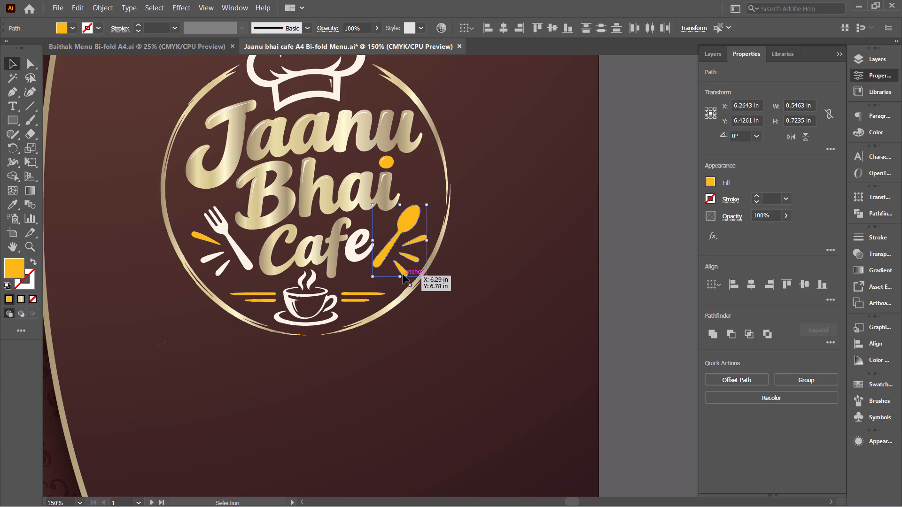
key(i)
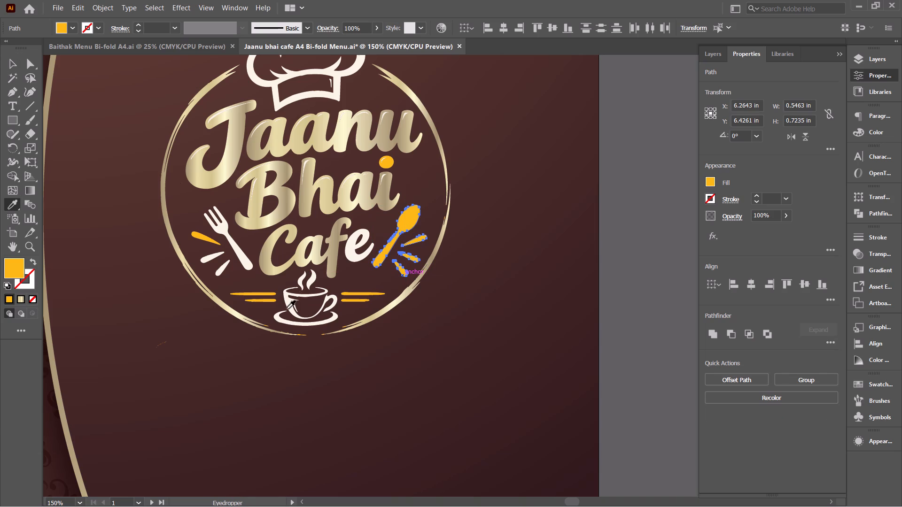
click(248, 265)
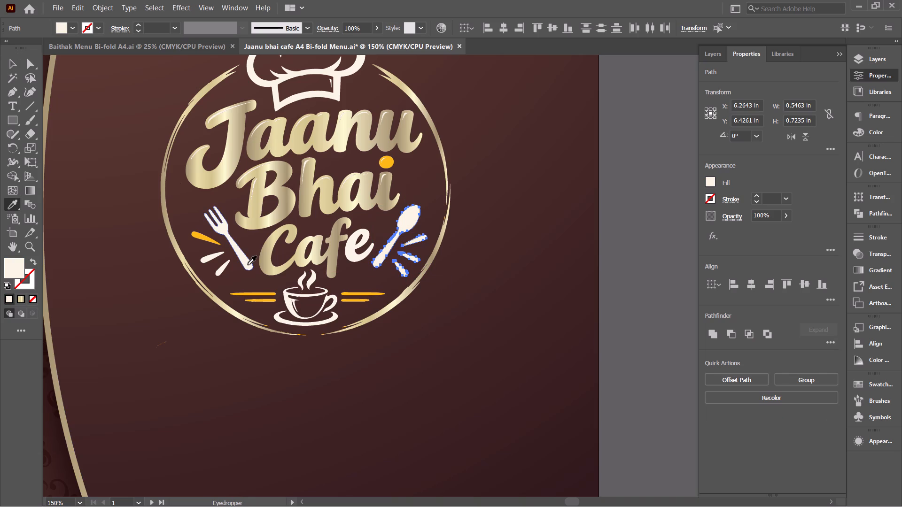
key(v)
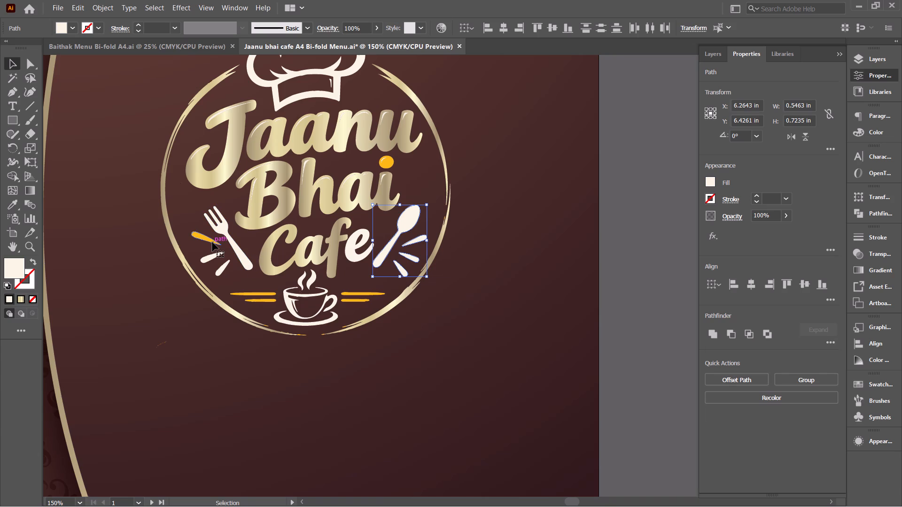
Recolour the remaining orange accent stroke beside the fork with the fork's off-white.
click(212, 242)
key(i)
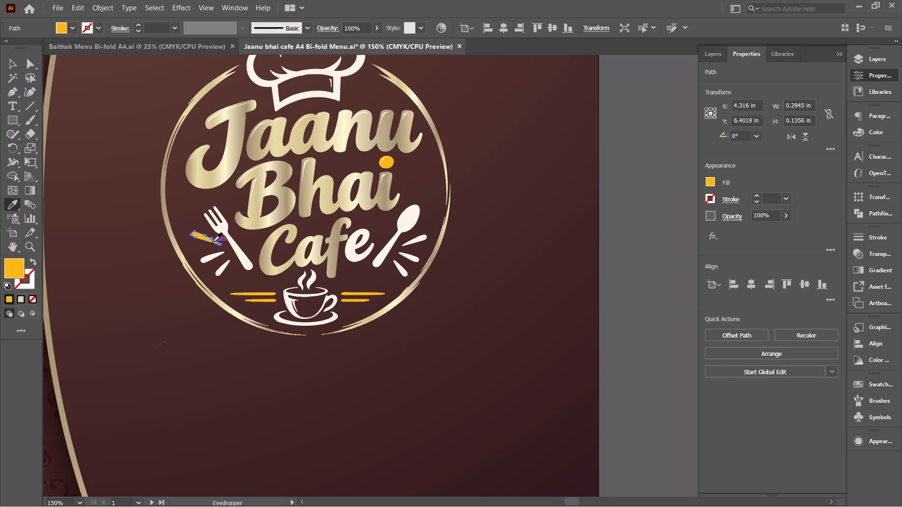
click(224, 229)
key(v)
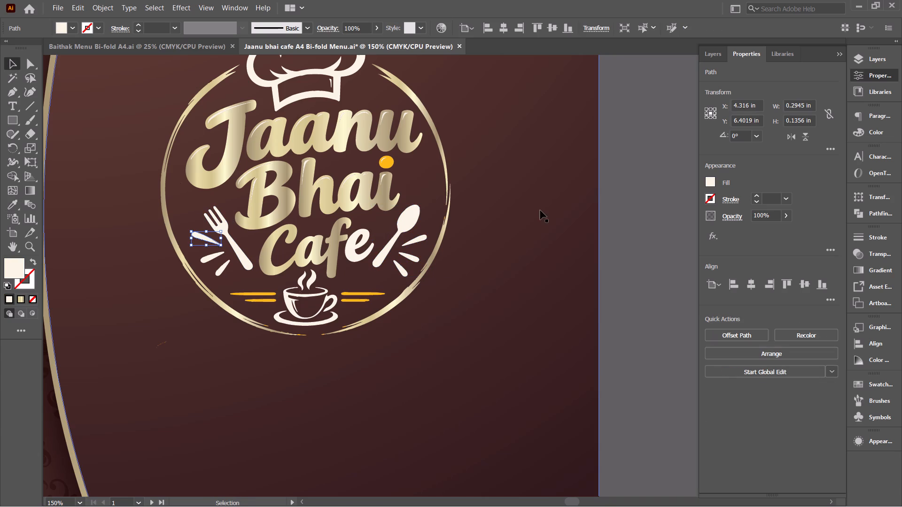
click(622, 212)
Fill the dot of the "i" in "Bhai" with the gold gradient sampled from the "aanu" letters.
click(390, 165)
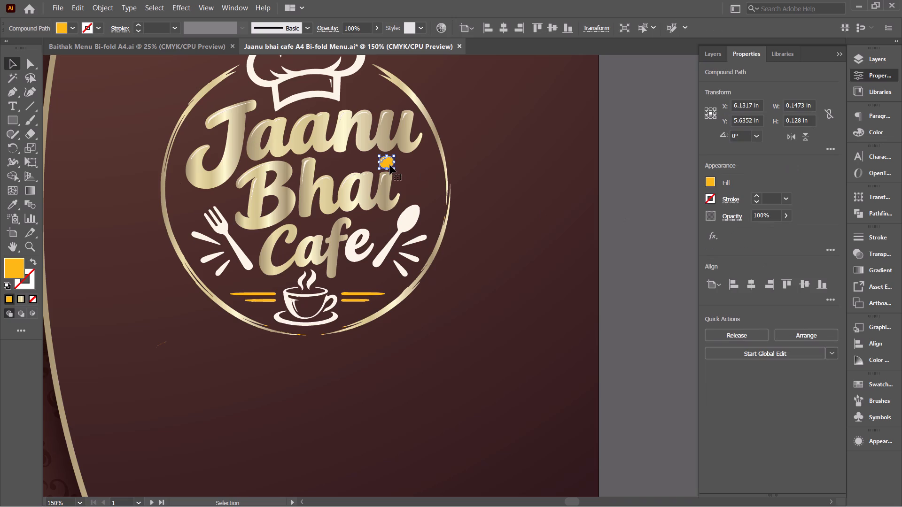
key(i)
click(384, 141)
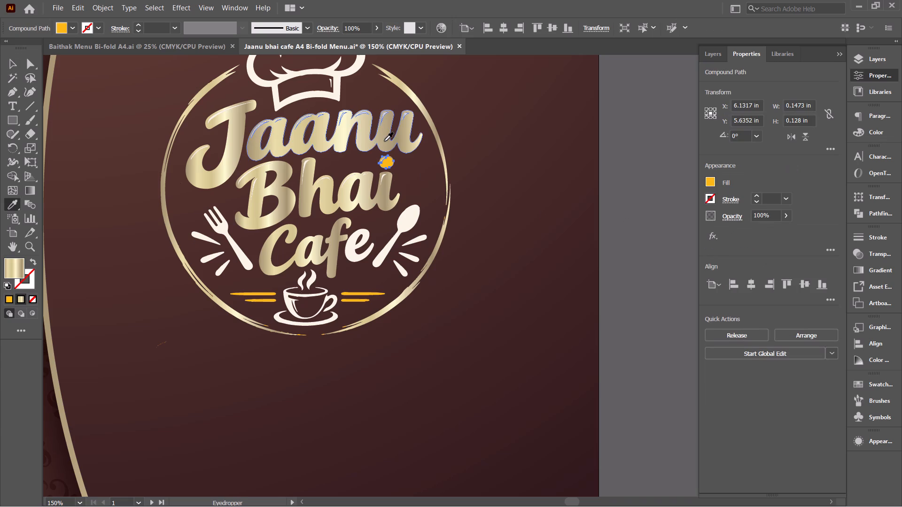
key(v)
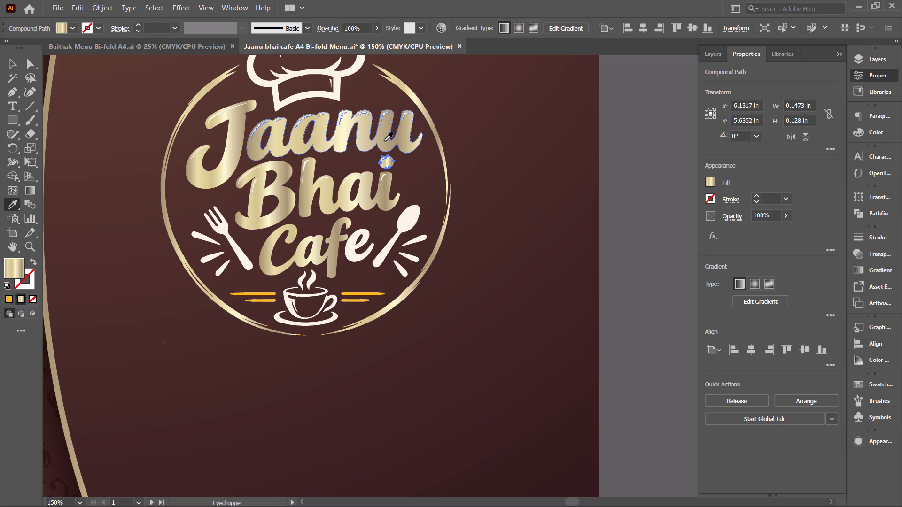
key(v)
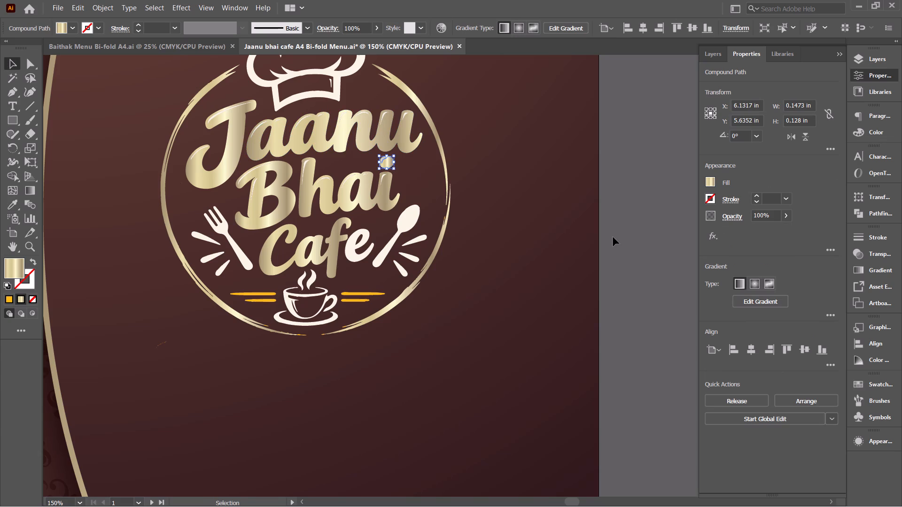
key(v)
click(613, 237)
Recolour the four horizontal lines on both sides of the coffee cup with the off-white sampled from the spoon.
click(349, 293)
click(350, 301)
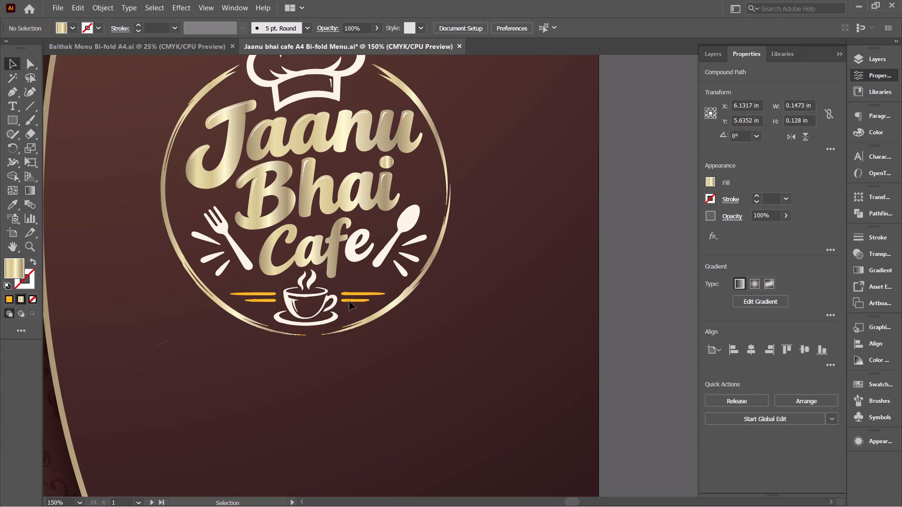
click(354, 299)
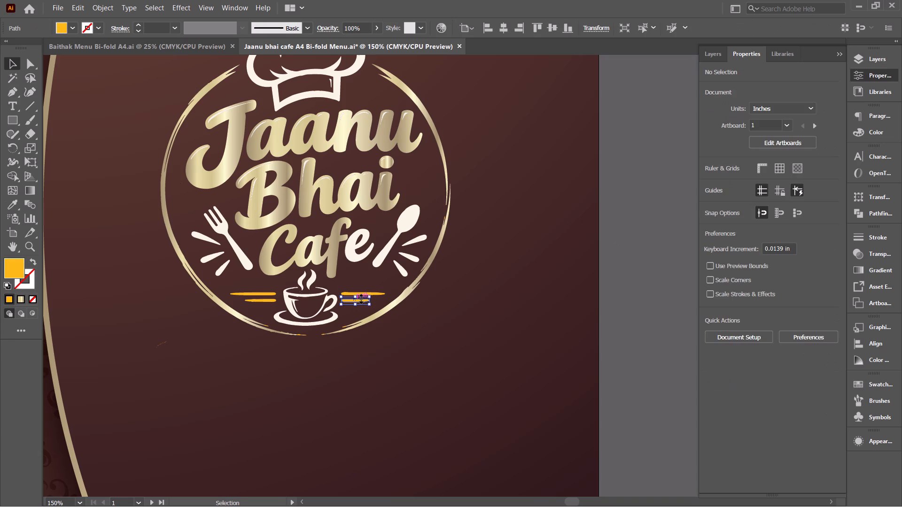
shift+click(374, 294)
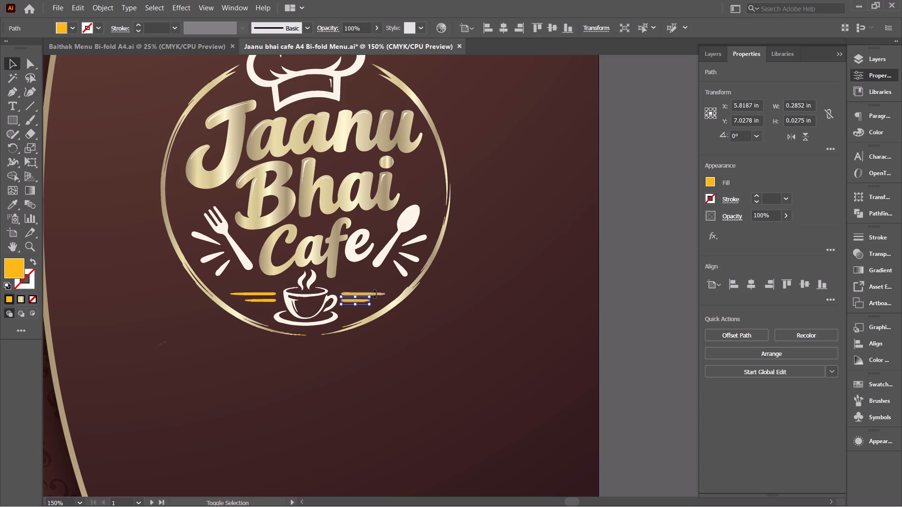
shift+click(380, 293)
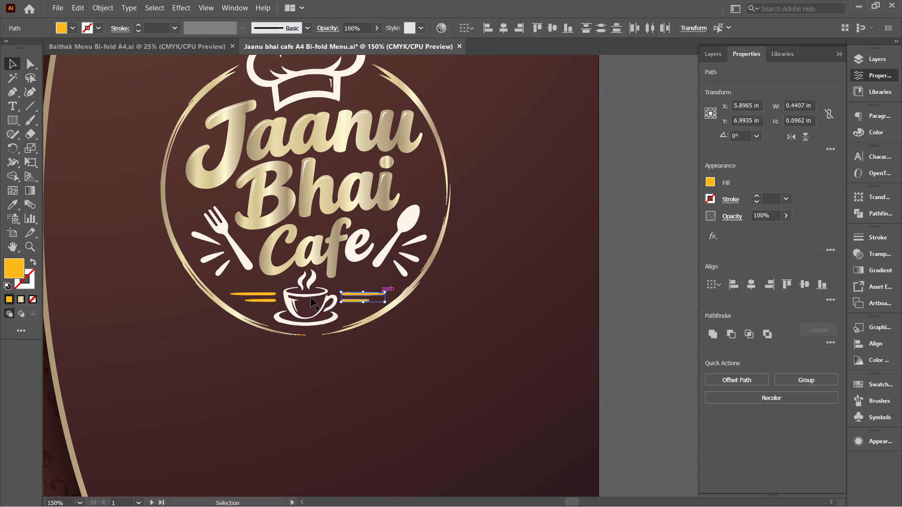
shift+click(261, 293)
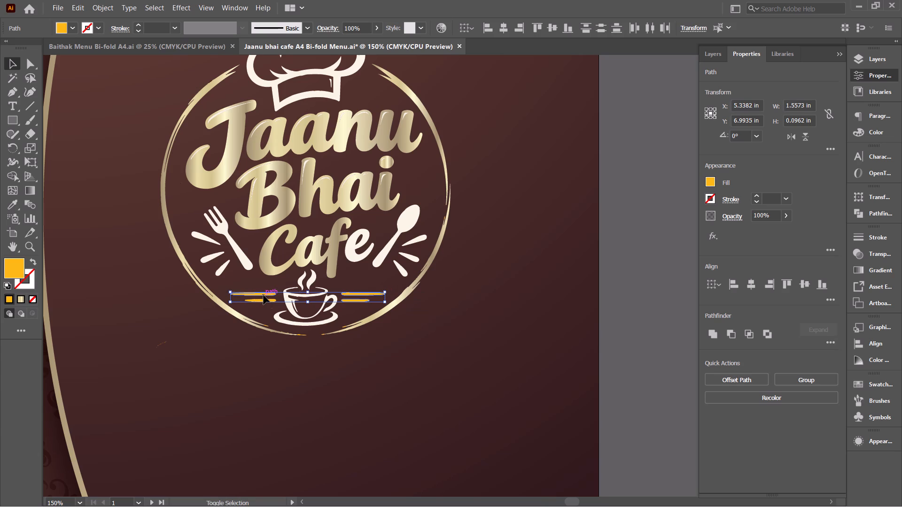
shift+click(266, 301)
key(i)
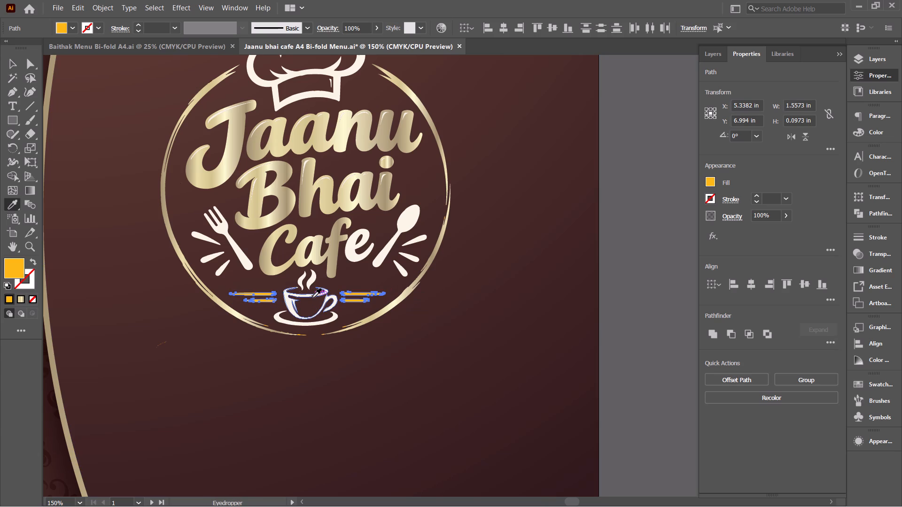
click(404, 225)
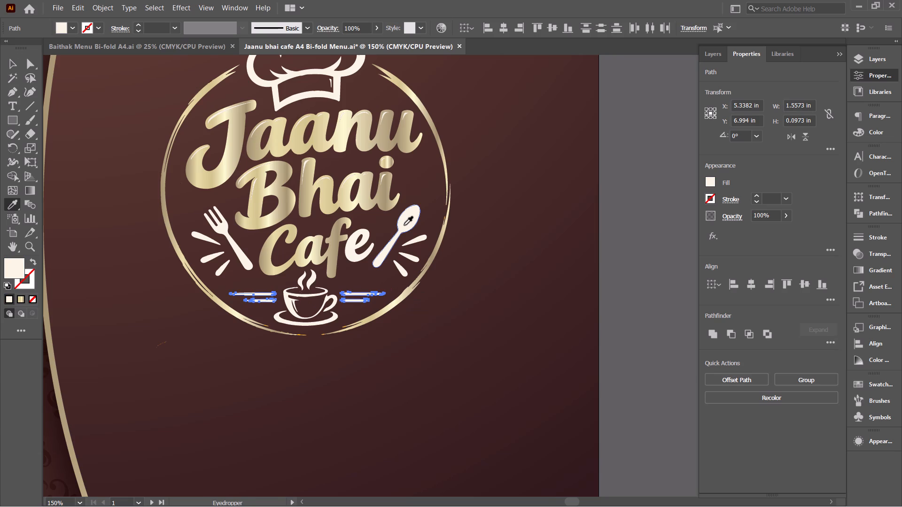
key(v)
click(651, 273)
ctrl+alt+scroll(651, 273, down, 3)
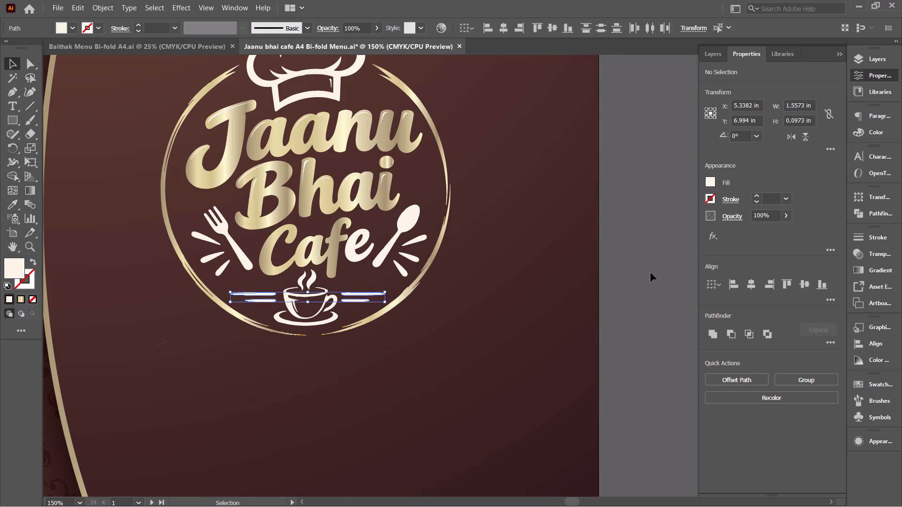